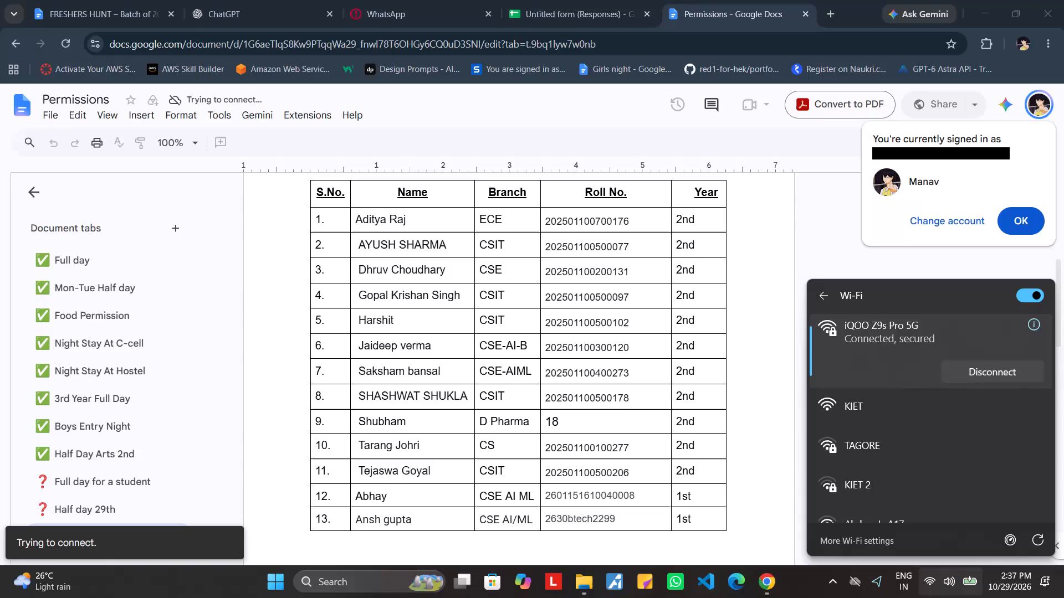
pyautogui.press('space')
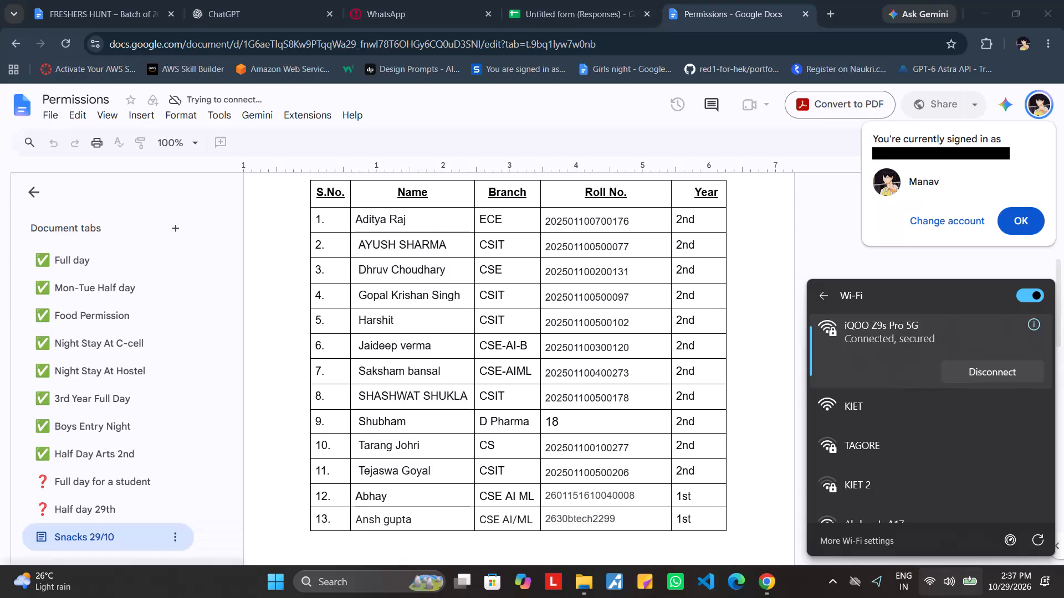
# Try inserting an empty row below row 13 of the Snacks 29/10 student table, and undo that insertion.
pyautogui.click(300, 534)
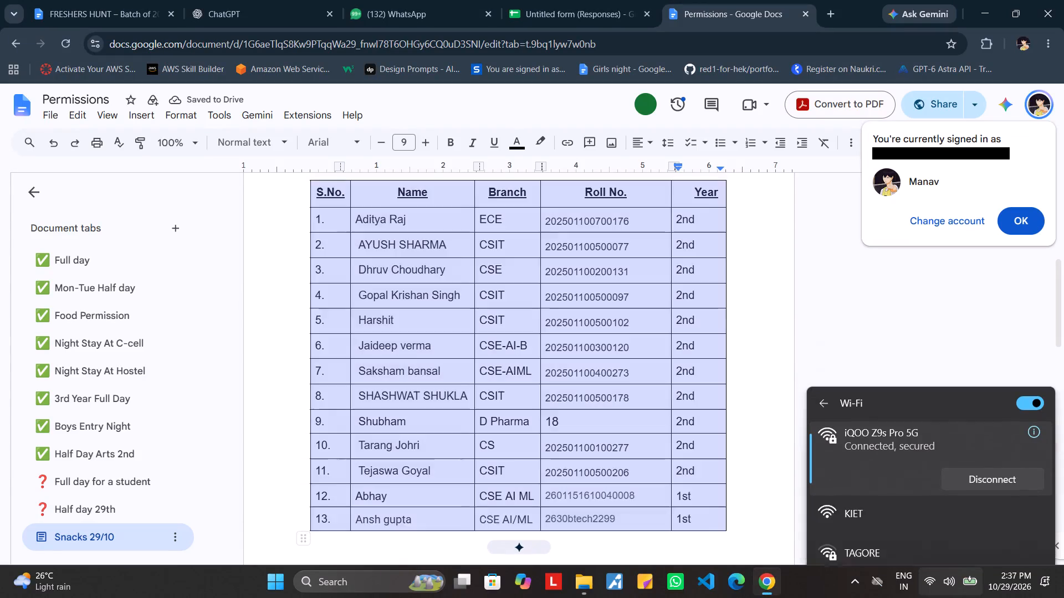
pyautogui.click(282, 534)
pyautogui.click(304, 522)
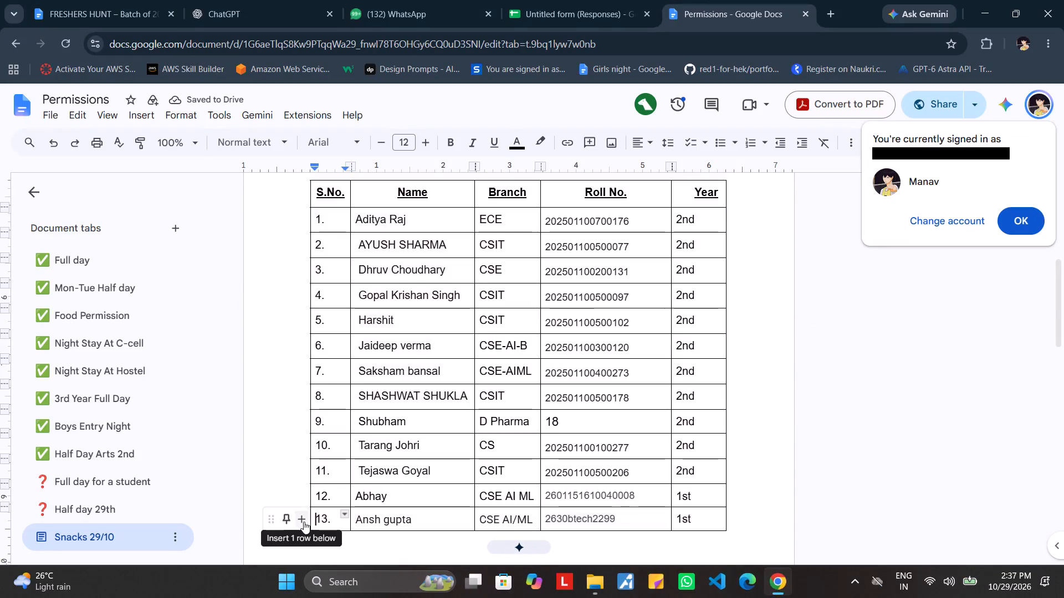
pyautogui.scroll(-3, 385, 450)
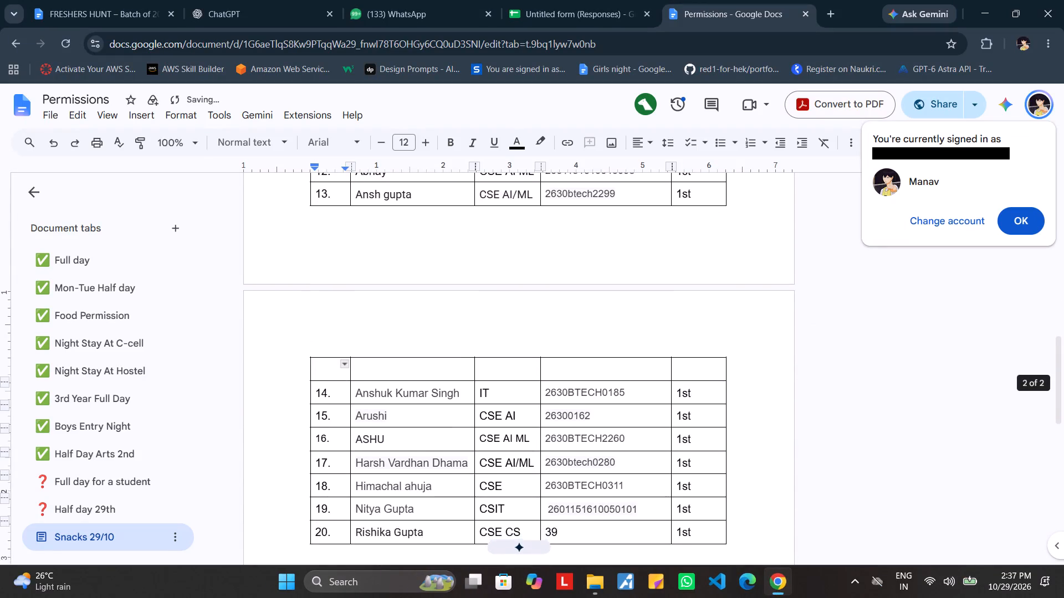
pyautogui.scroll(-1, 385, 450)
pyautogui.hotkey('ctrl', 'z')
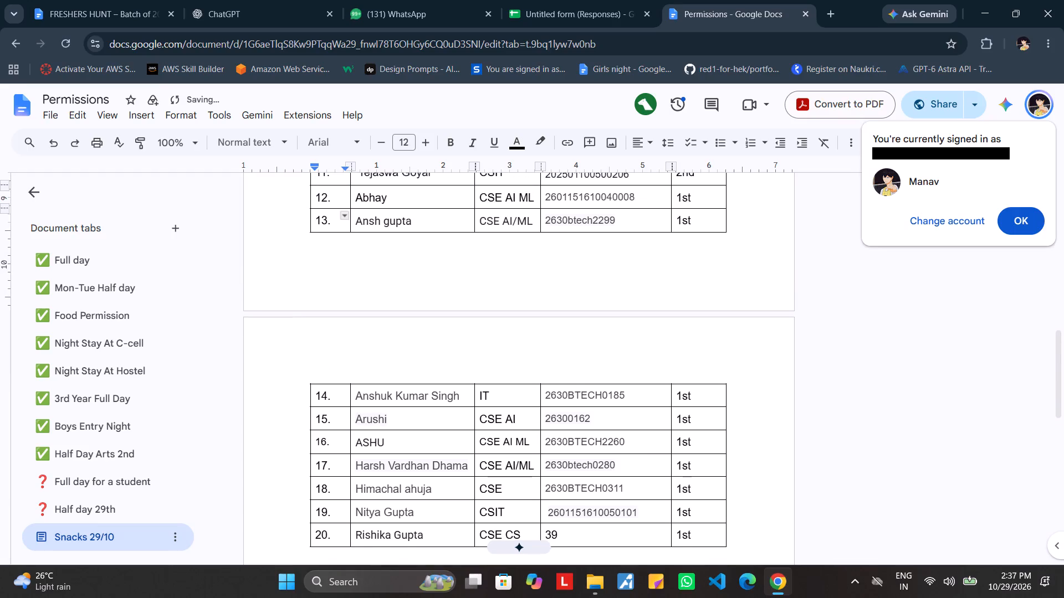
# Insert an empty row below row 20 at the end of the student table.
pyautogui.click(305, 533)
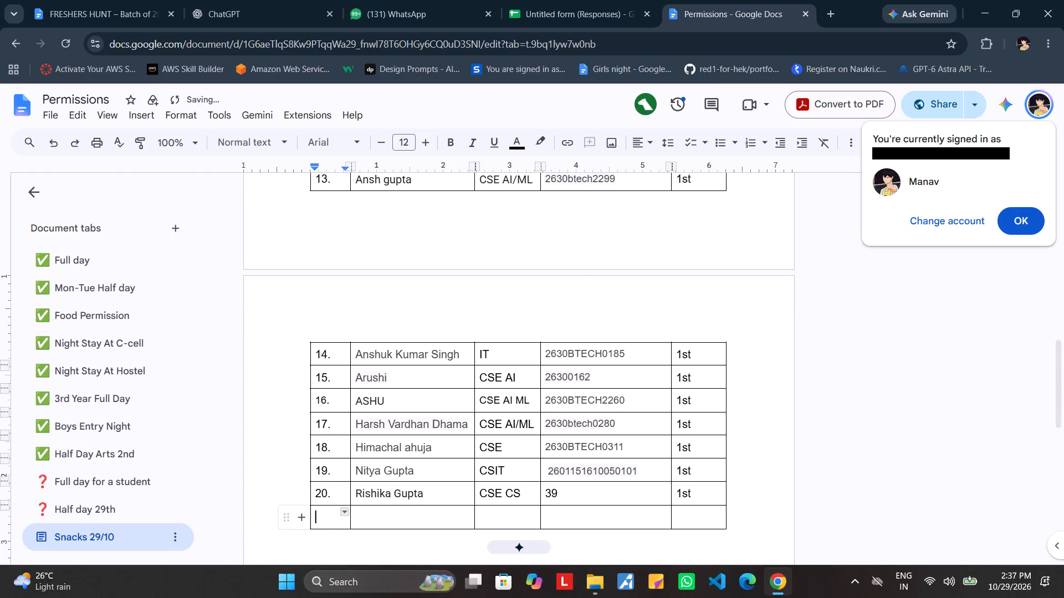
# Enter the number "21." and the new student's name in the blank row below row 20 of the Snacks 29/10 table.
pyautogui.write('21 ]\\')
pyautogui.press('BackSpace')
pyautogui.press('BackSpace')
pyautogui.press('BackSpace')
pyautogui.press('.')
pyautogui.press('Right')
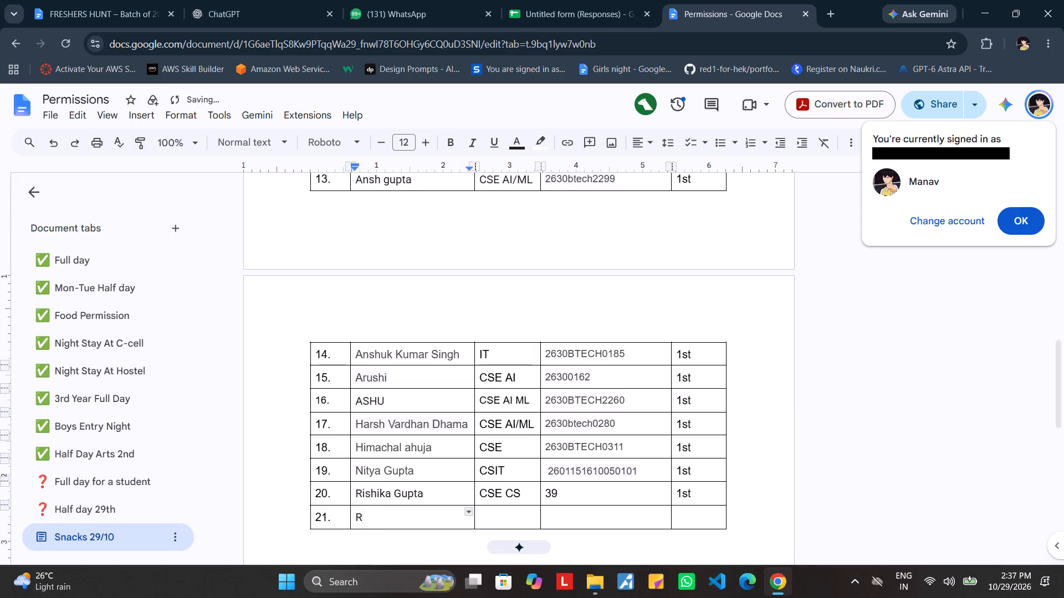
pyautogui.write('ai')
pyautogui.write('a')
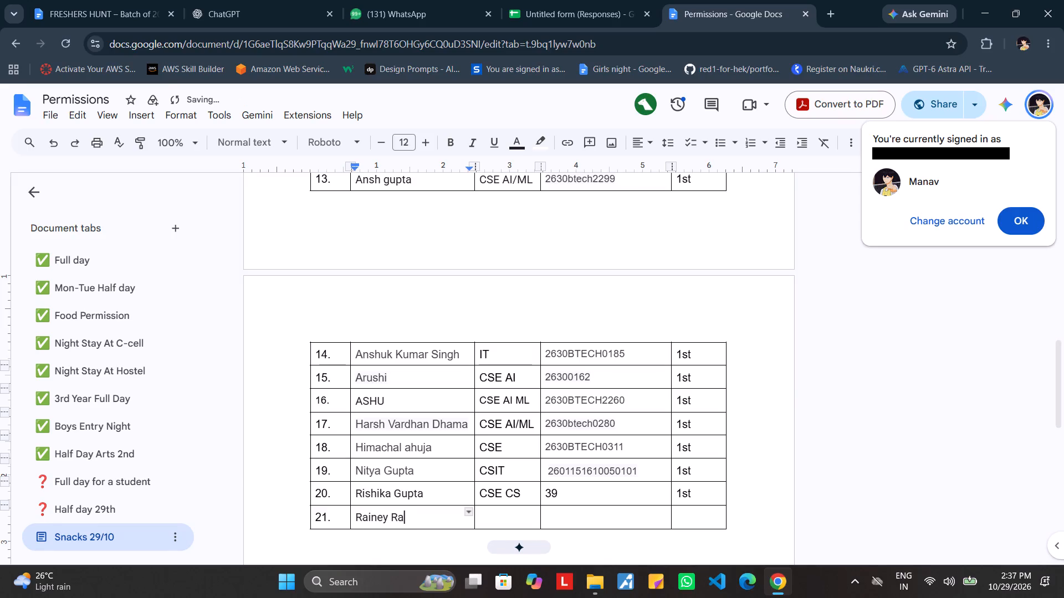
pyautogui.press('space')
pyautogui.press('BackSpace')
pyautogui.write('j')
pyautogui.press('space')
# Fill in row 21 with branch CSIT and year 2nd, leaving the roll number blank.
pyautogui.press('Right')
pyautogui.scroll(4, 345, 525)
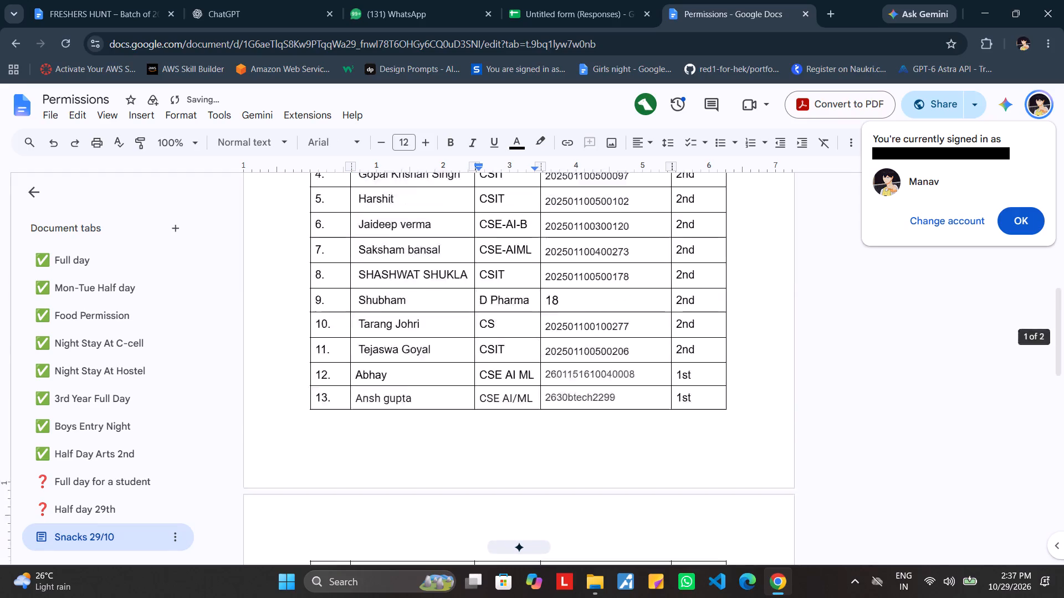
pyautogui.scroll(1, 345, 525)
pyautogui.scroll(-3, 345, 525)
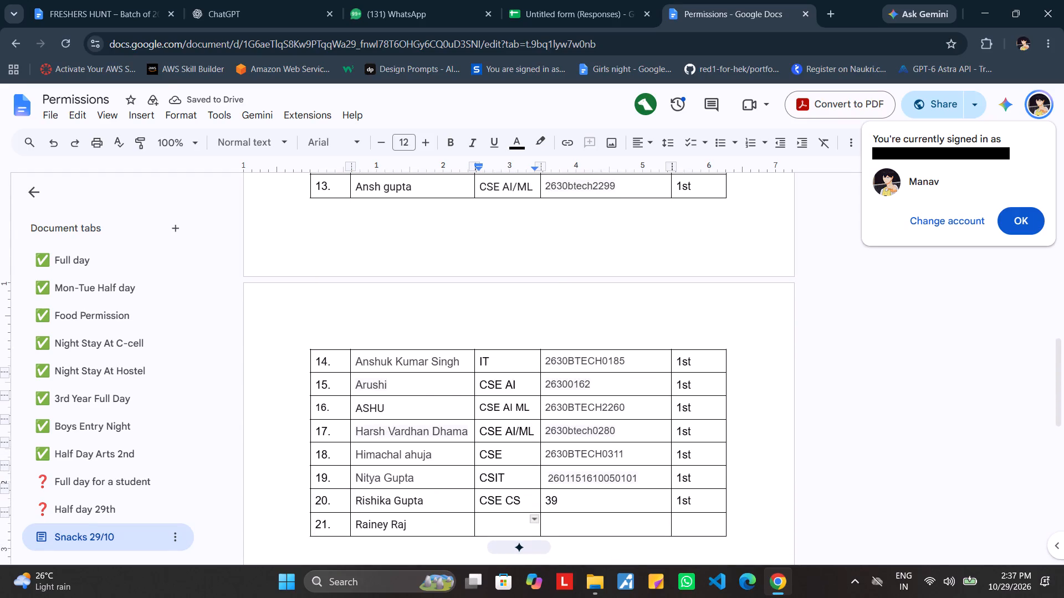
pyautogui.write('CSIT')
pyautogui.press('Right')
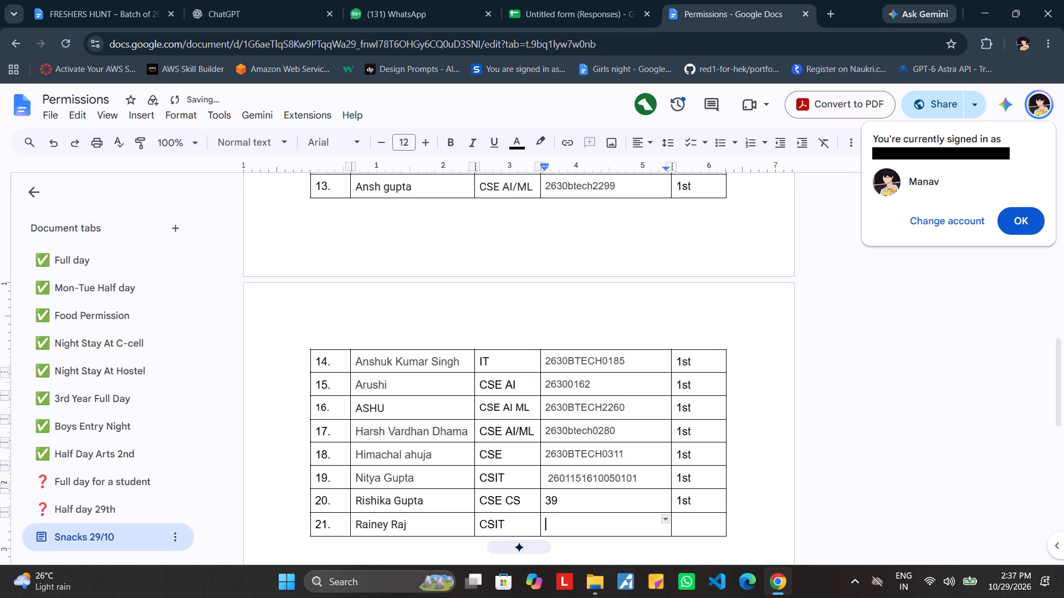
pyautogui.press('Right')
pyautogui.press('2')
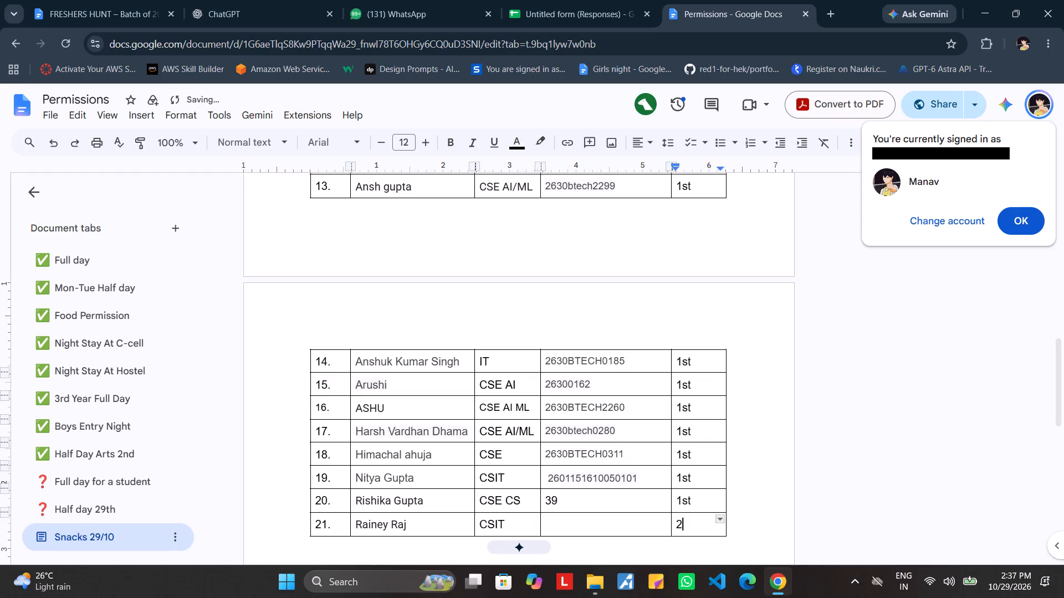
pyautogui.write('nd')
# Undo all the row 21 entries and the insertion of the blank row below row 20 of the snacks table.
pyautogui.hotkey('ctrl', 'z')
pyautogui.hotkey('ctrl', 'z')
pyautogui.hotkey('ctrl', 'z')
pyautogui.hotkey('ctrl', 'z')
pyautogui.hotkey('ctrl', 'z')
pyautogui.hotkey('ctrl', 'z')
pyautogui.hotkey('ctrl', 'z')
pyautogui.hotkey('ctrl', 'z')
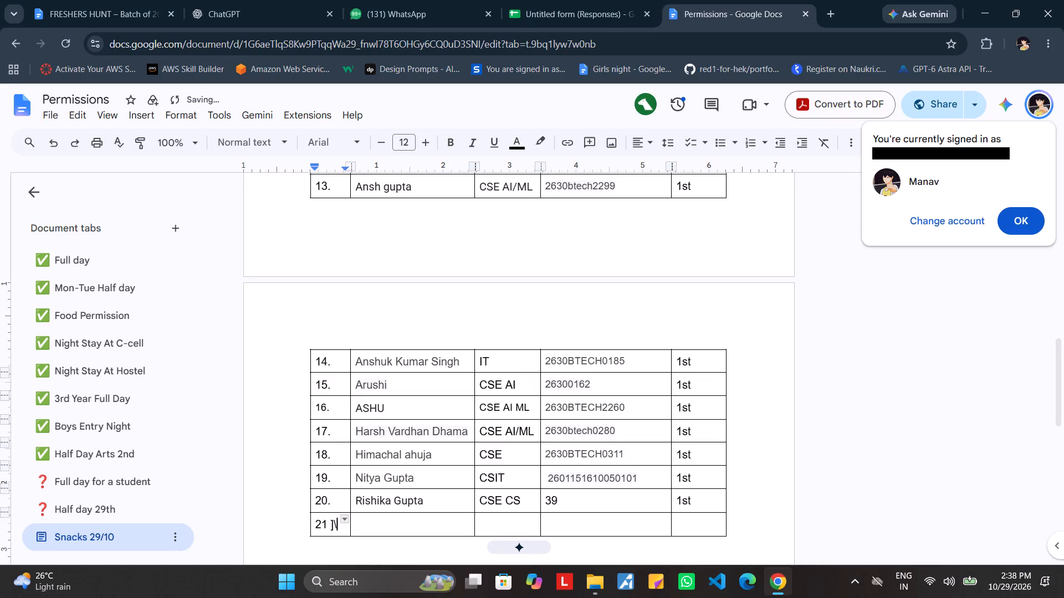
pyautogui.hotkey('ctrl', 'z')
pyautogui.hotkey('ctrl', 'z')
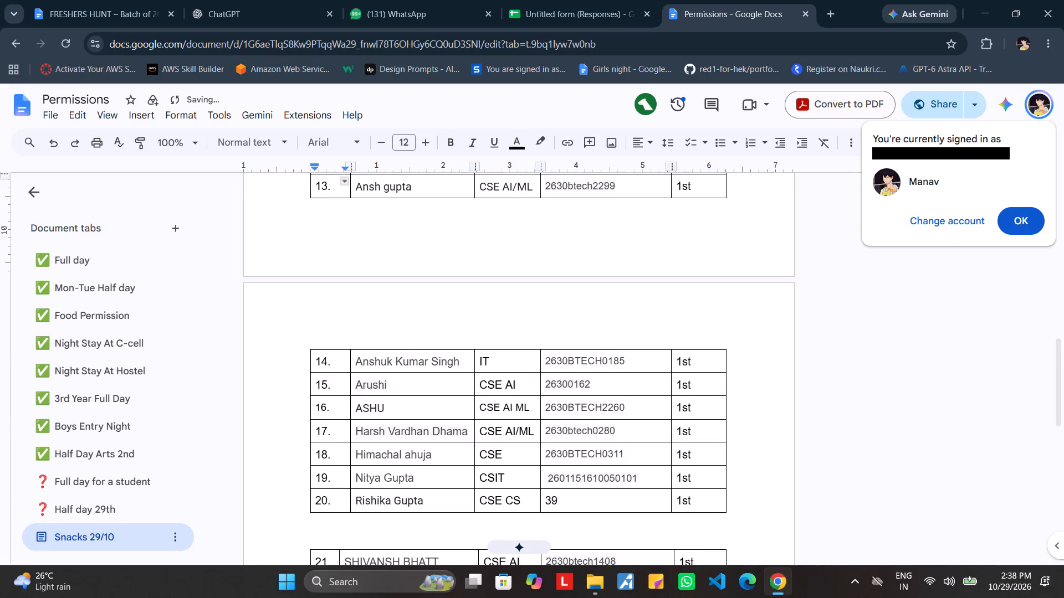
# Add a row at the end of the student table in the Half day 29th document tab.
pyautogui.scroll(-6, 432, 466)
pyautogui.scroll(4, 301, 597)
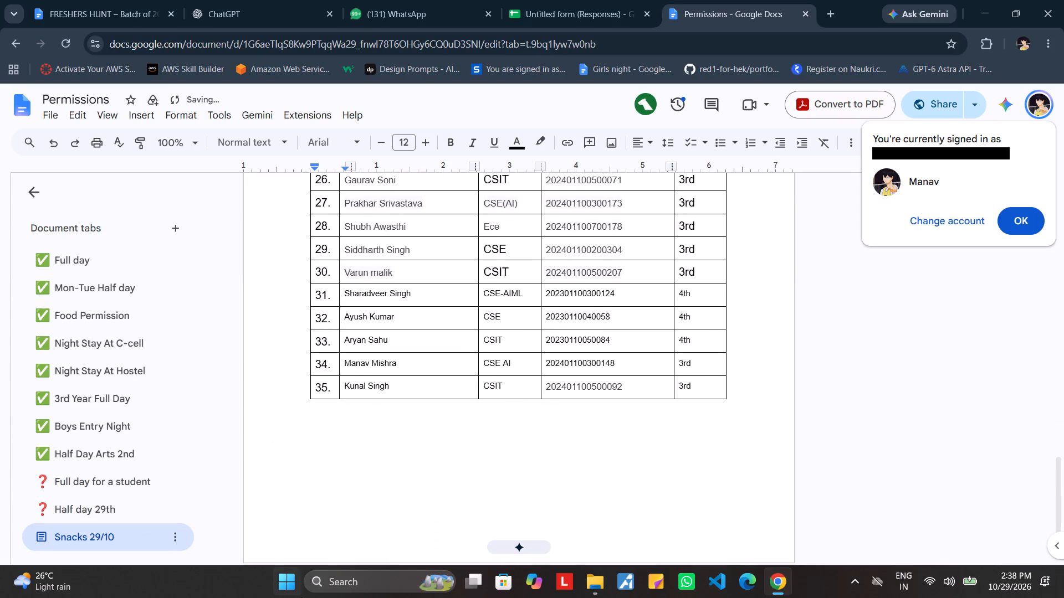
pyautogui.click(76, 496)
pyautogui.scroll(-2, 248, 431)
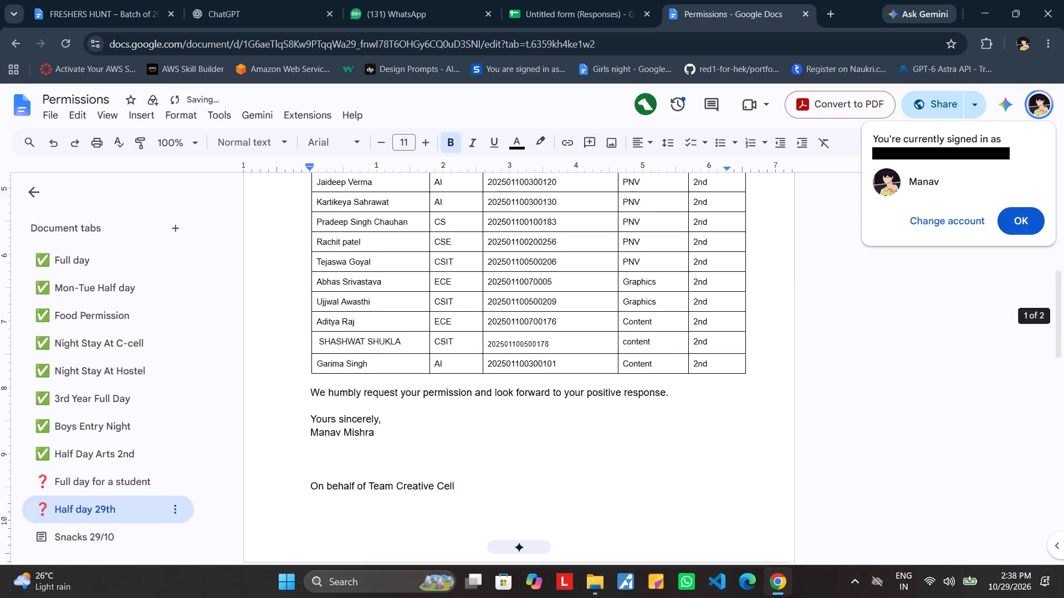
pyautogui.scroll(-2, 248, 431)
pyautogui.click(306, 228)
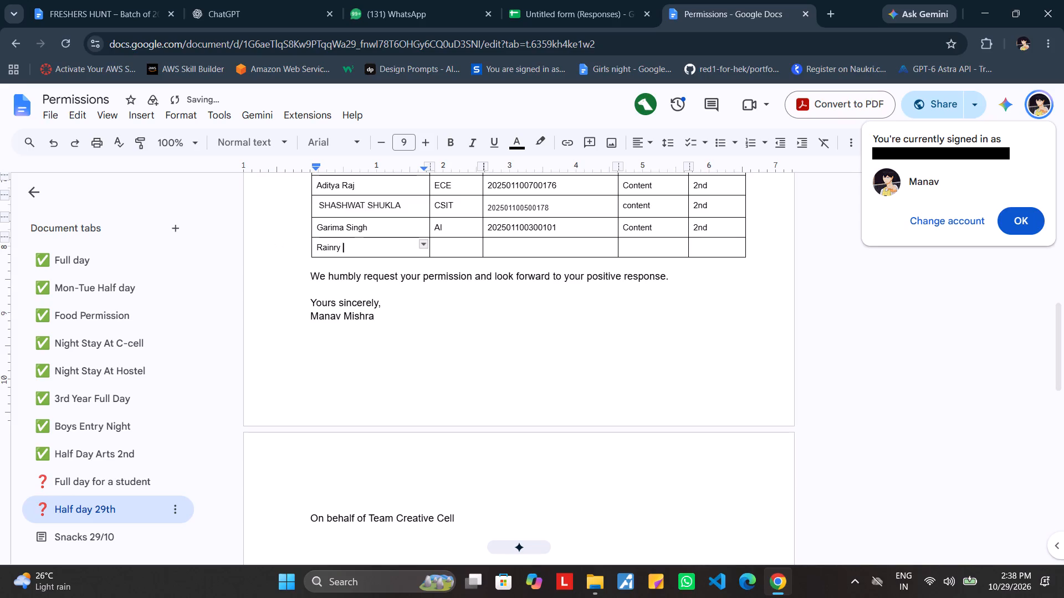
# Enter the new student's name, with the first name corrected to Rainey, in the added row's Name cell.
pyautogui.press('BackSpace')
pyautogui.press('BackSpace')
pyautogui.press('BackSpace')
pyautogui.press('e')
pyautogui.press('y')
pyautogui.press('BackSpace')
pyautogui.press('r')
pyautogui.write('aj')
# Fill in the new student's branch as CSIT, domain as Content and year as 2nd.
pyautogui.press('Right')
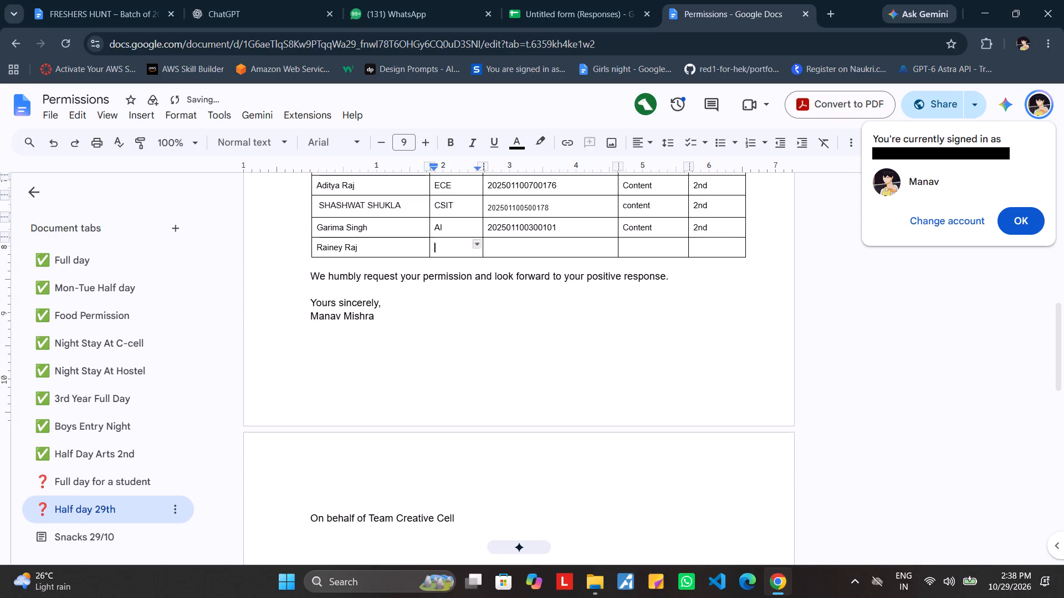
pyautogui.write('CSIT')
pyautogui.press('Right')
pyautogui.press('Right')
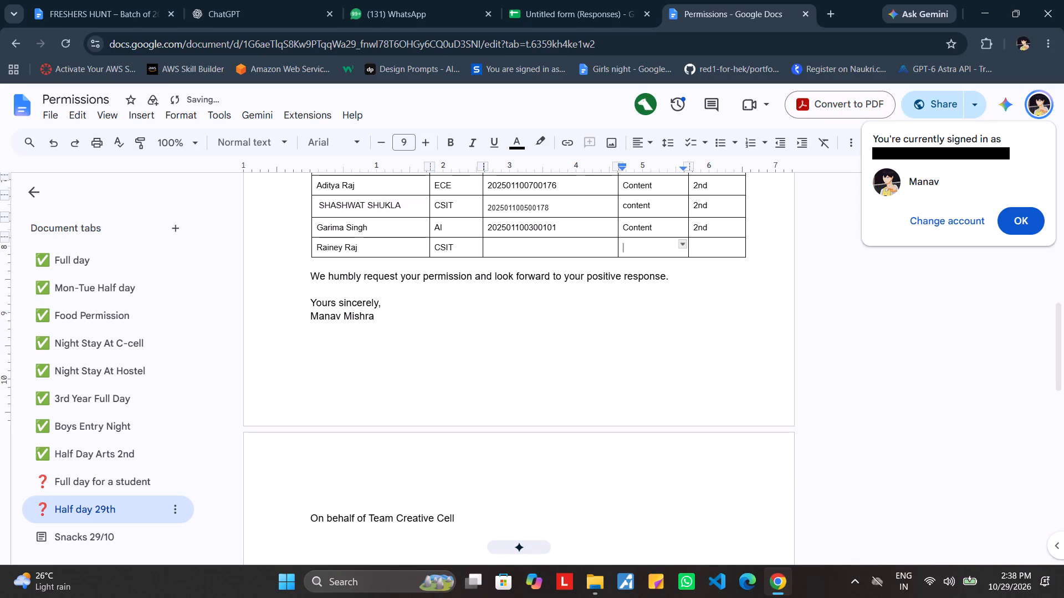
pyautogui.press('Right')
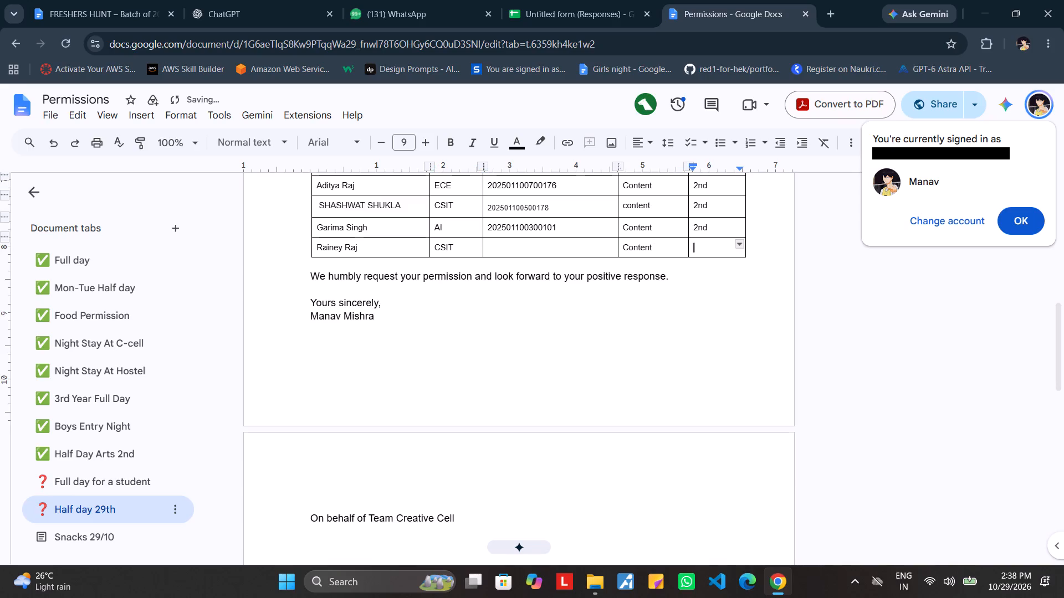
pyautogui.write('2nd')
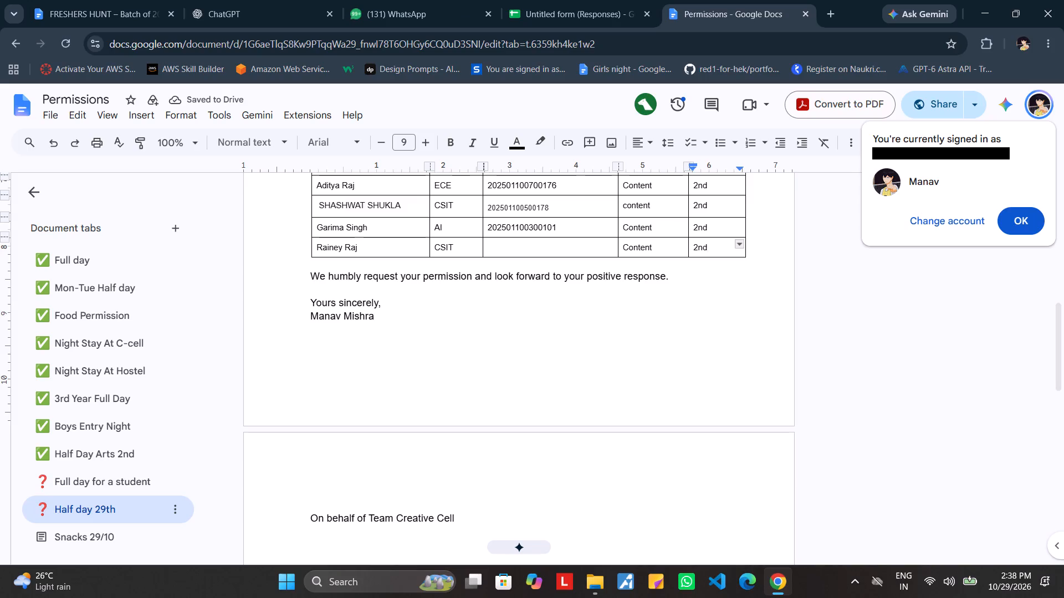
# Enter the new student's roll number in the empty Roll No. cell of the last row.
pyautogui.click(520, 248)
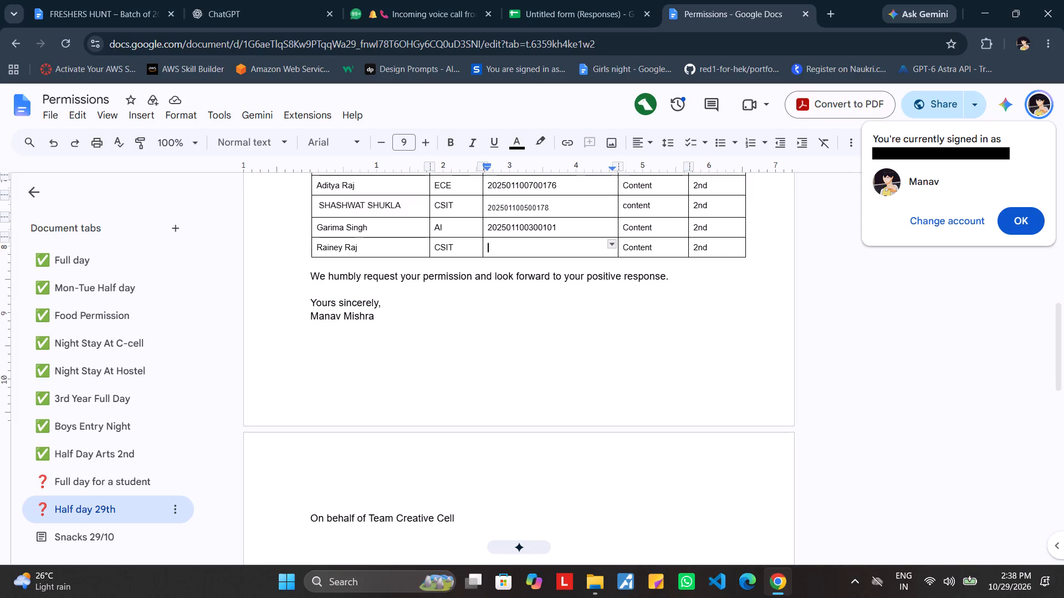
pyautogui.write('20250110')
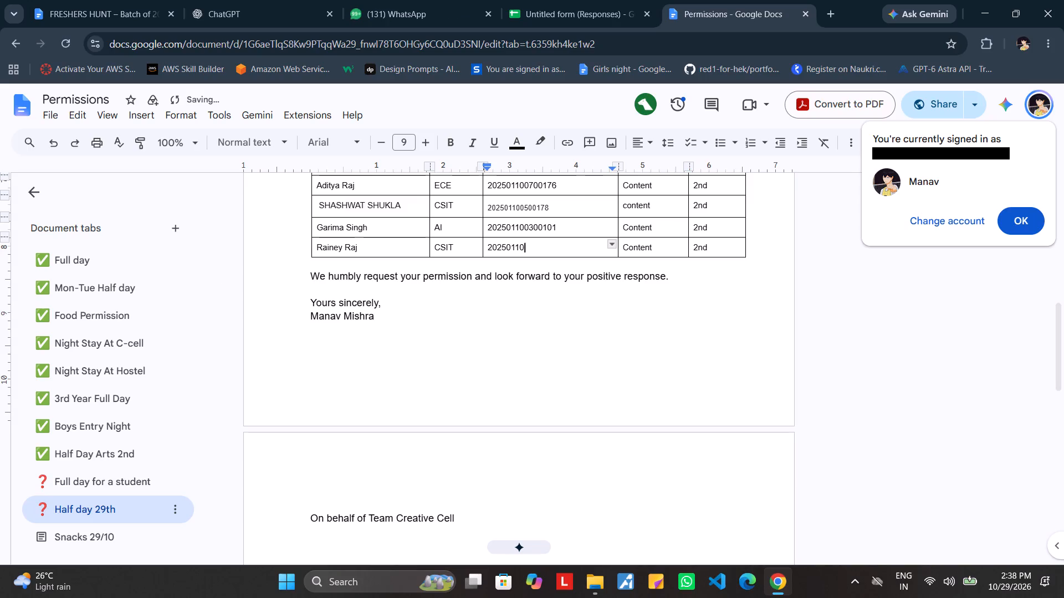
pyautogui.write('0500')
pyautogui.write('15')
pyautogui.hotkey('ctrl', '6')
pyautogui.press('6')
# Return to the top of the Half day 29th letter and save the document.
pyautogui.scroll(1, 381, 363)
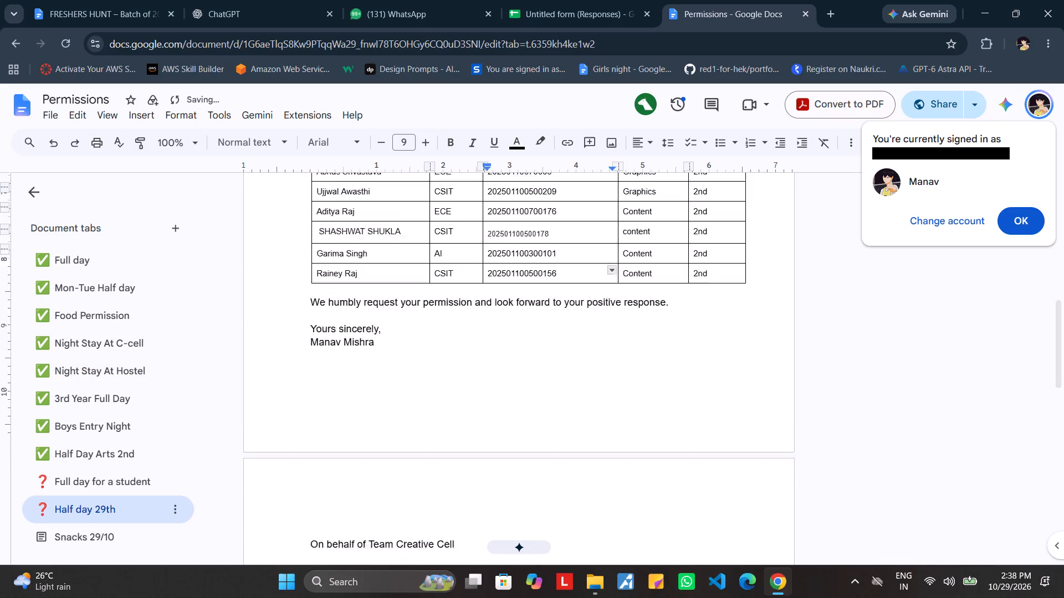
pyautogui.scroll(3, 381, 363)
pyautogui.hotkey('ctrl', 's')
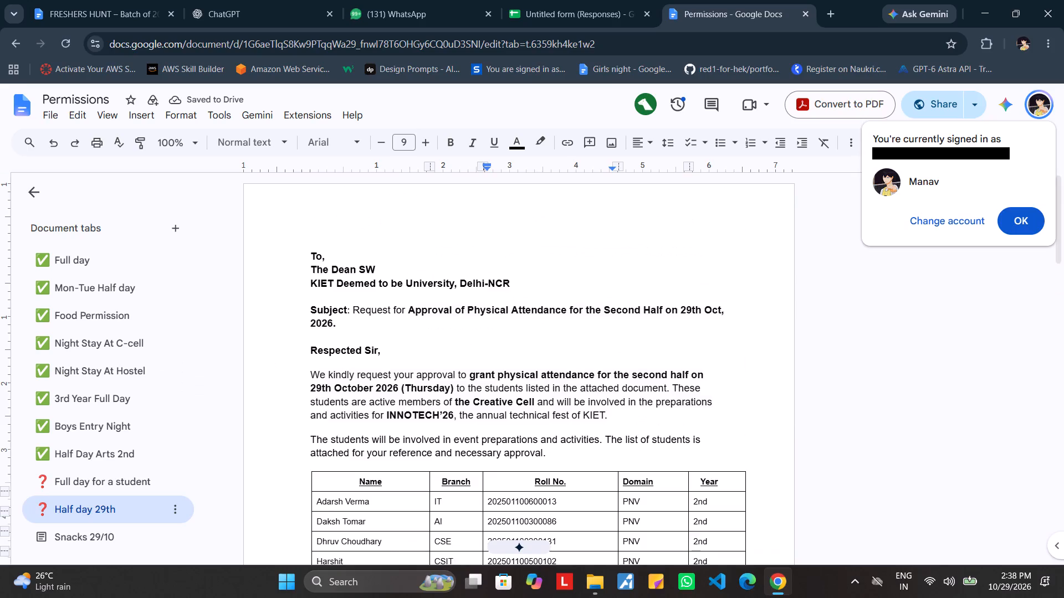
pyautogui.hotkey('ctrl', 's')
pyautogui.hotkey('ctrl', 's')
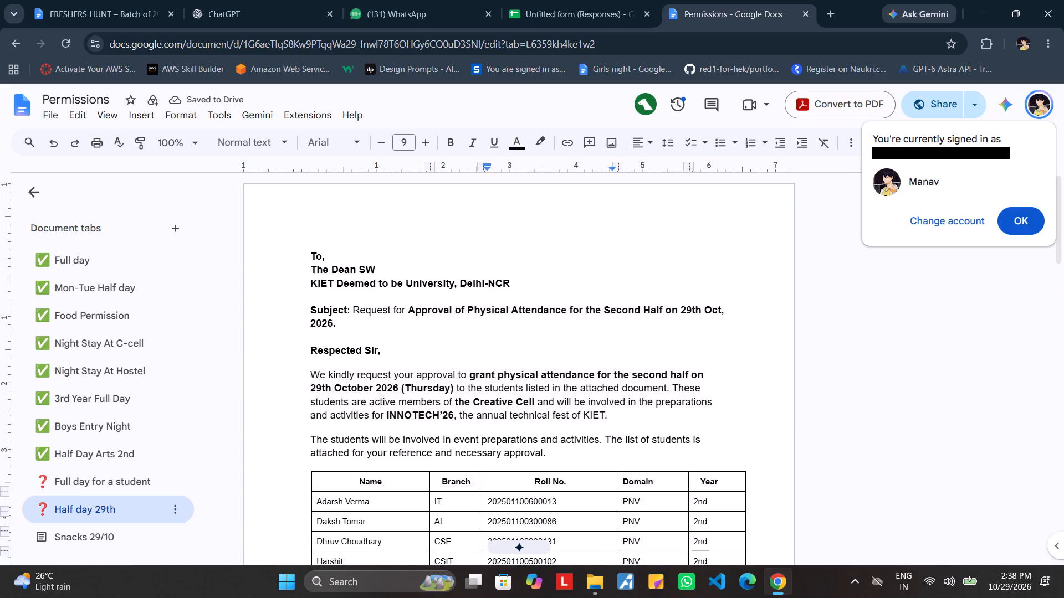
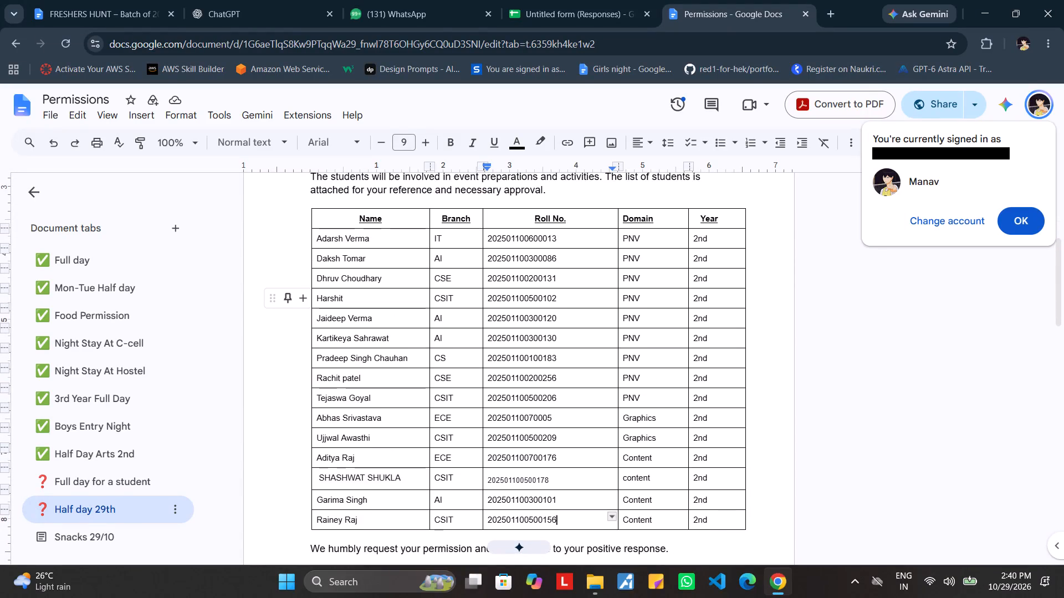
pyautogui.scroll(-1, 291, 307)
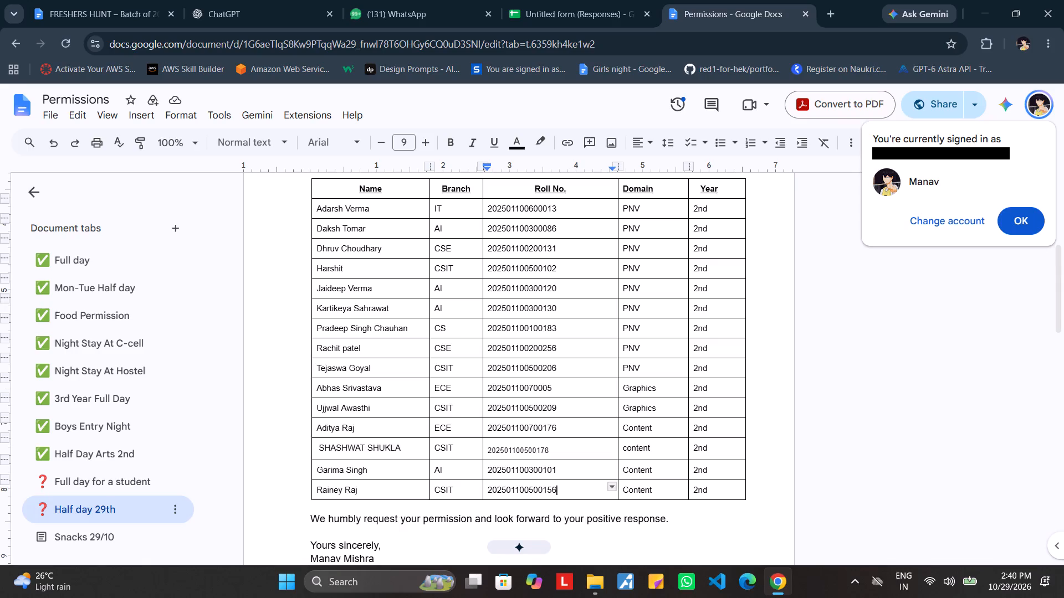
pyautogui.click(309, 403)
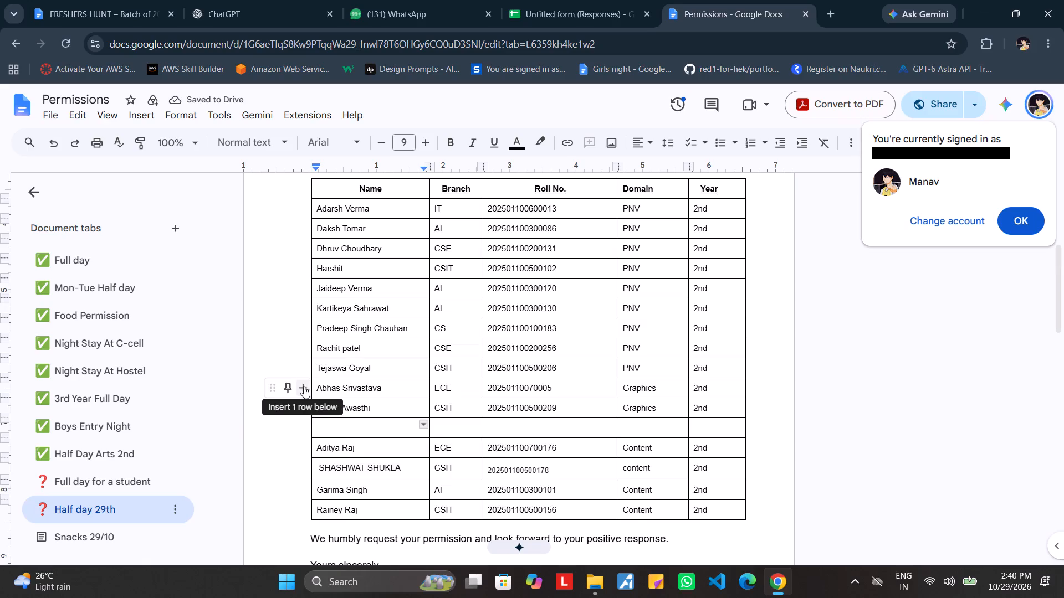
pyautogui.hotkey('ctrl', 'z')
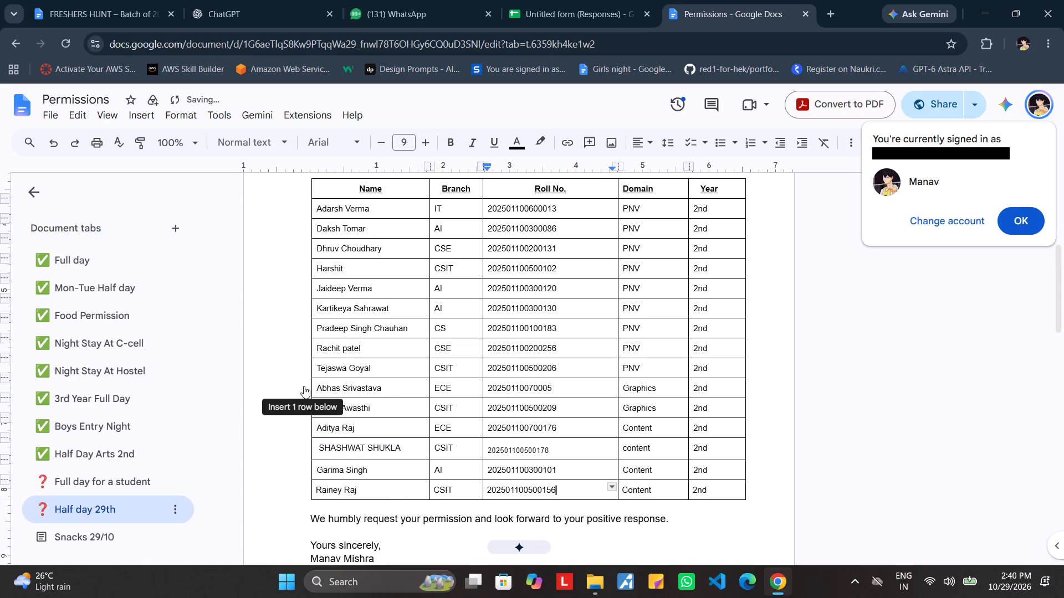
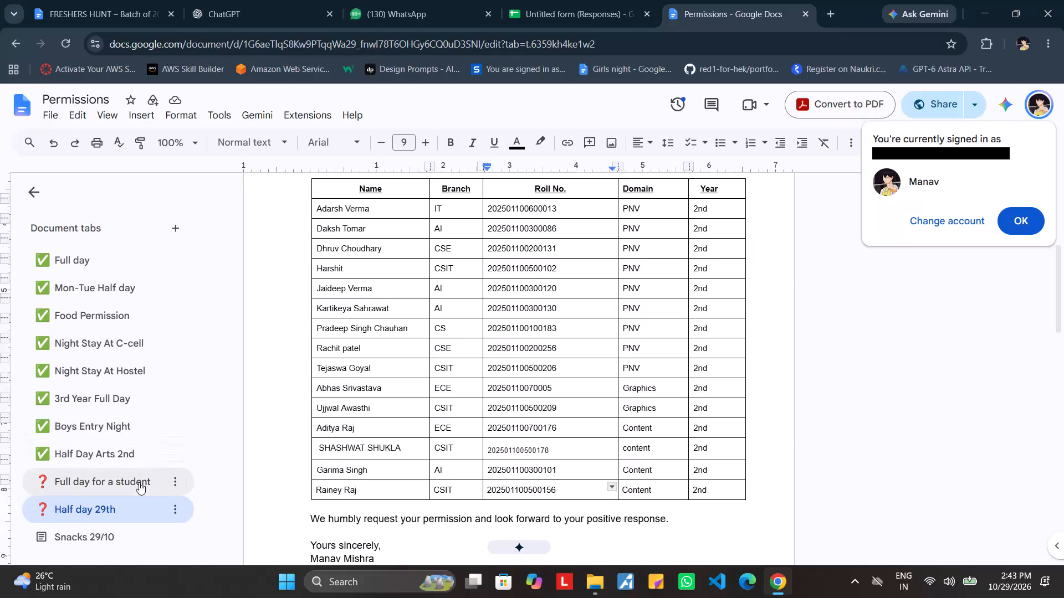
# Add a new blank document tab to the Permissions document.
pyautogui.click(177, 536)
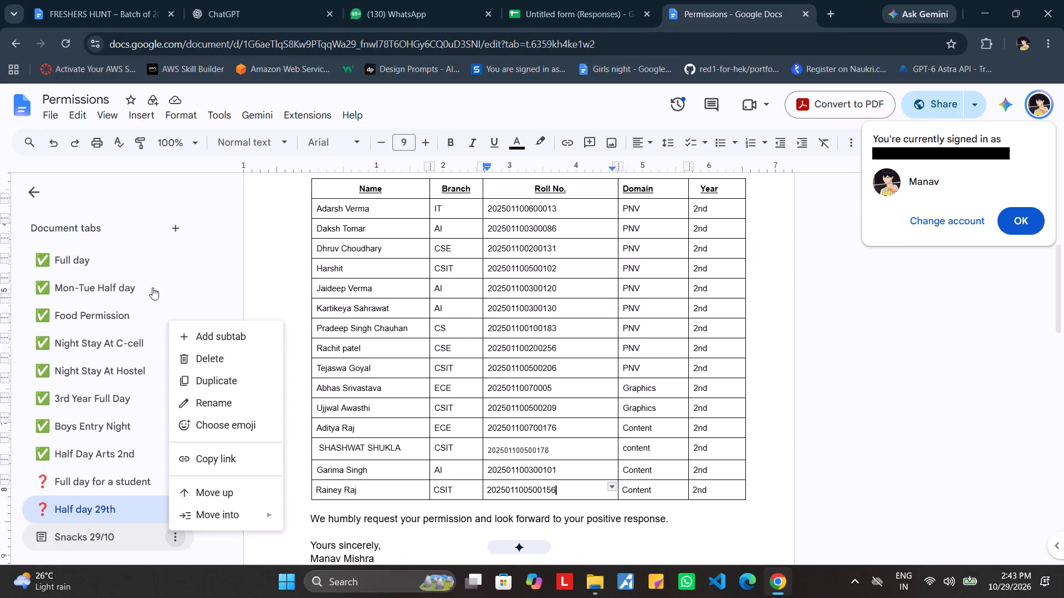
pyautogui.click(176, 235)
pyautogui.scroll(-1, 140, 457)
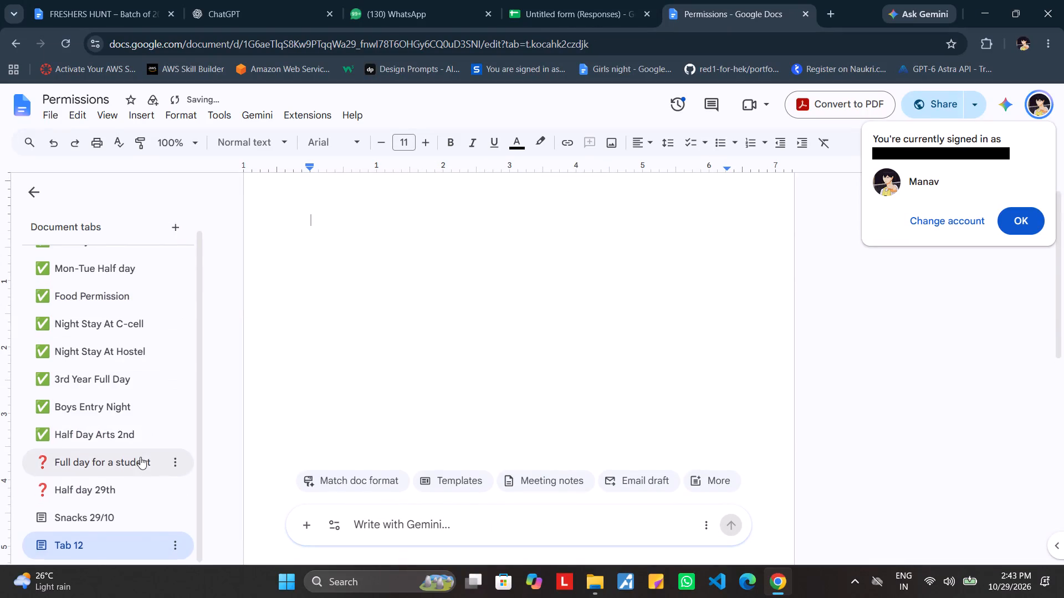
pyautogui.scroll(-1, 140, 457)
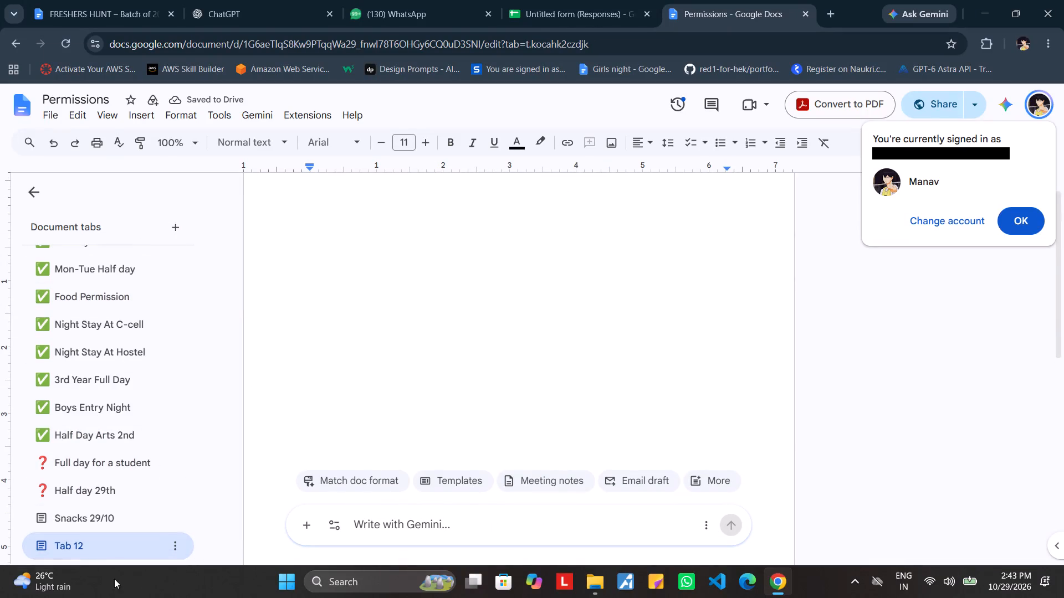
# Rename the new document tab as 30th.
pyautogui.click(173, 549)
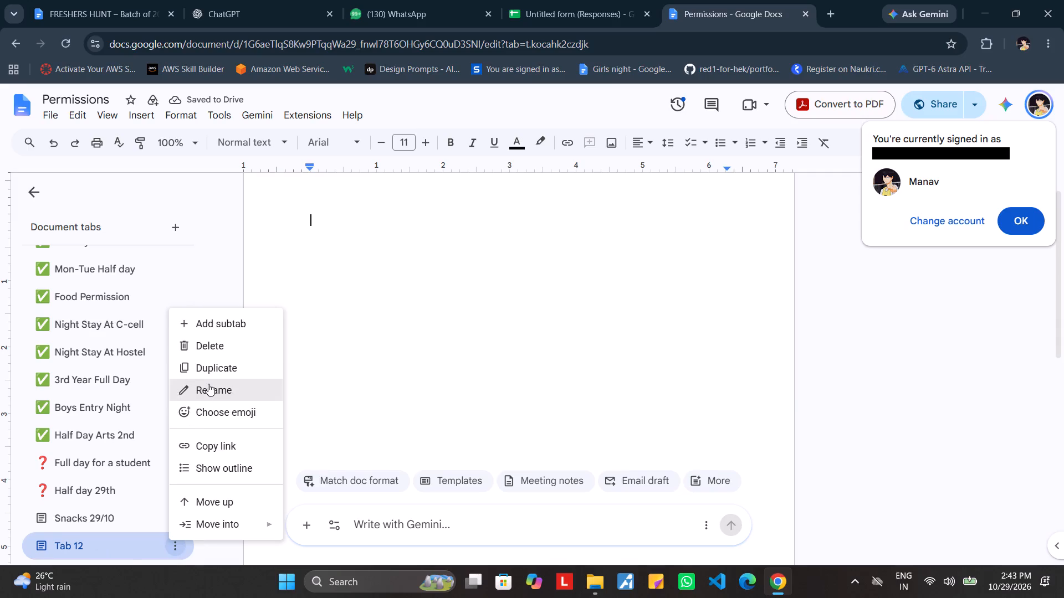
pyautogui.click(208, 384)
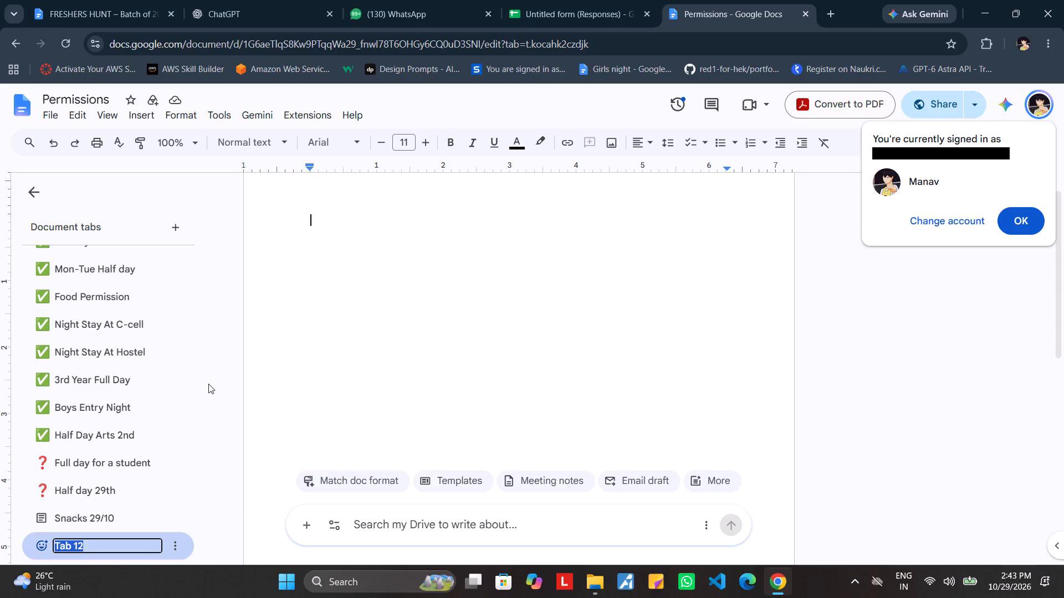
pyautogui.press('BackSpace')
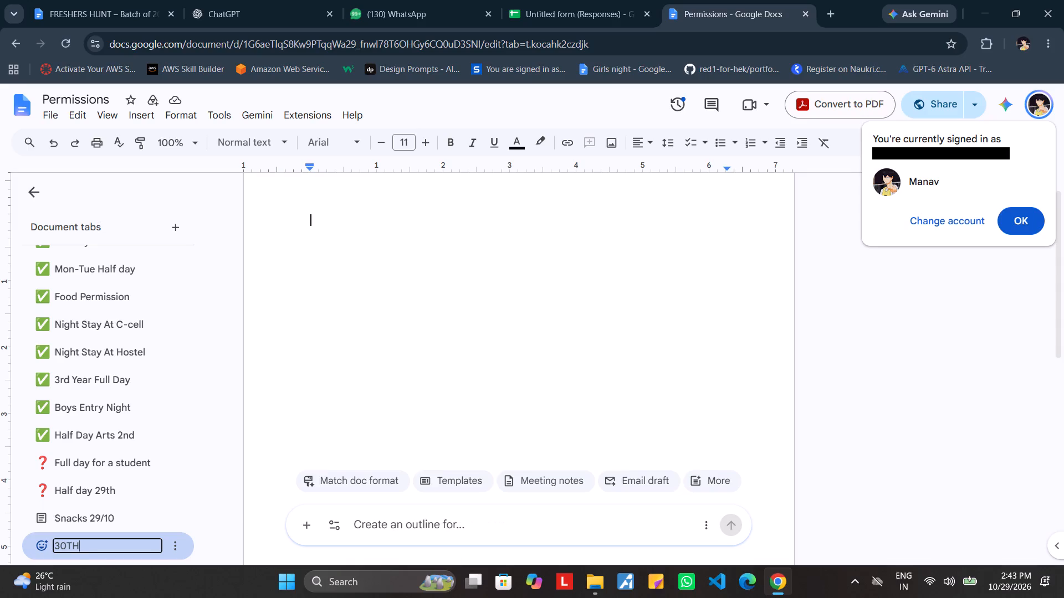
pyautogui.press('BackSpace')
pyautogui.press('BackSpace')
pyautogui.write('TH')
pyautogui.press('space')
pyautogui.press('BackSpace')
pyautogui.press('BackSpace')
pyautogui.press('BackSpace')
pyautogui.write('th')
pyautogui.press('space')
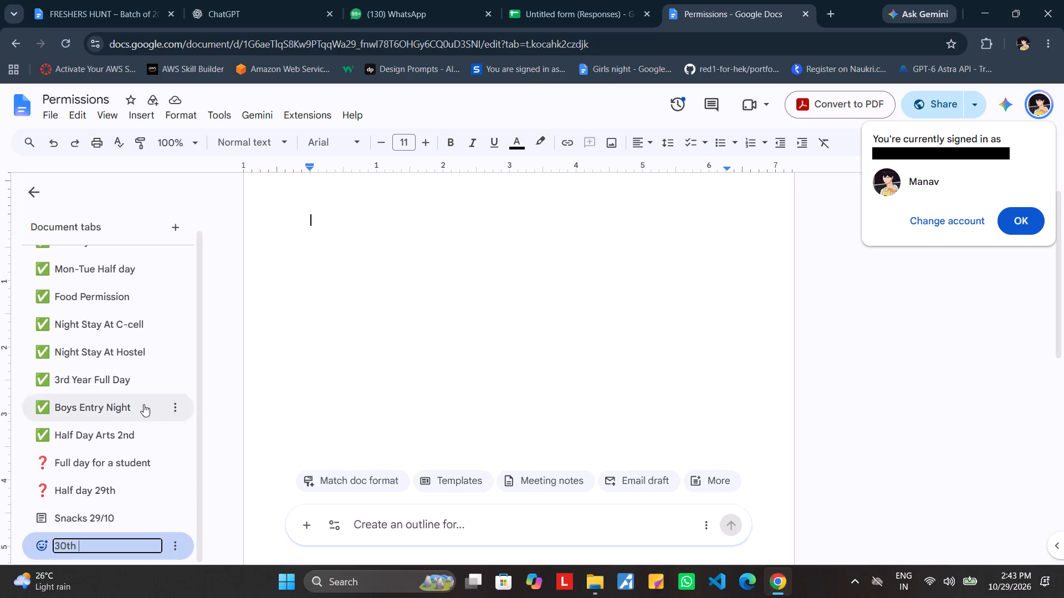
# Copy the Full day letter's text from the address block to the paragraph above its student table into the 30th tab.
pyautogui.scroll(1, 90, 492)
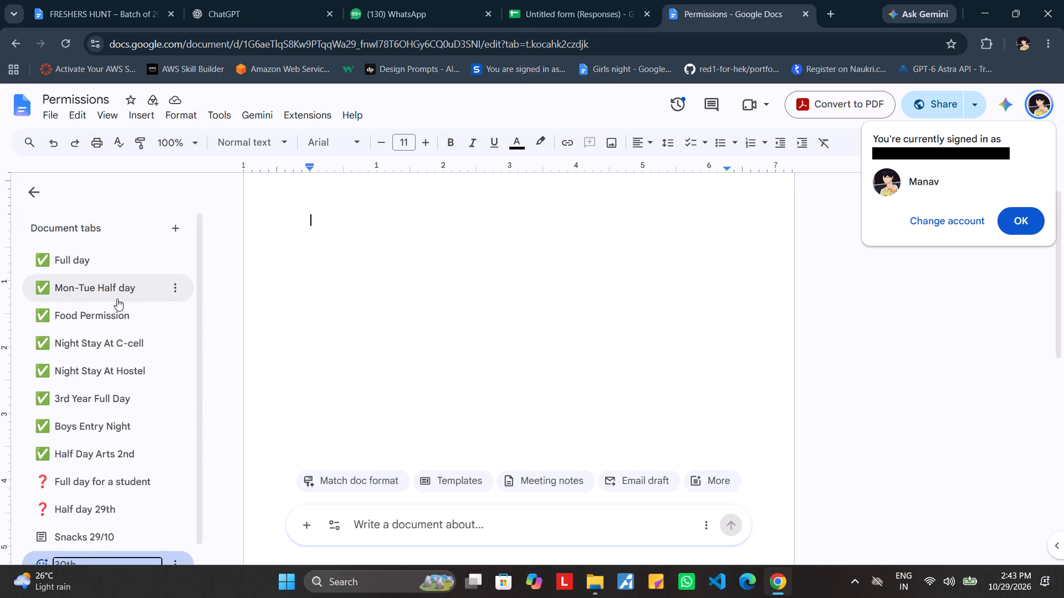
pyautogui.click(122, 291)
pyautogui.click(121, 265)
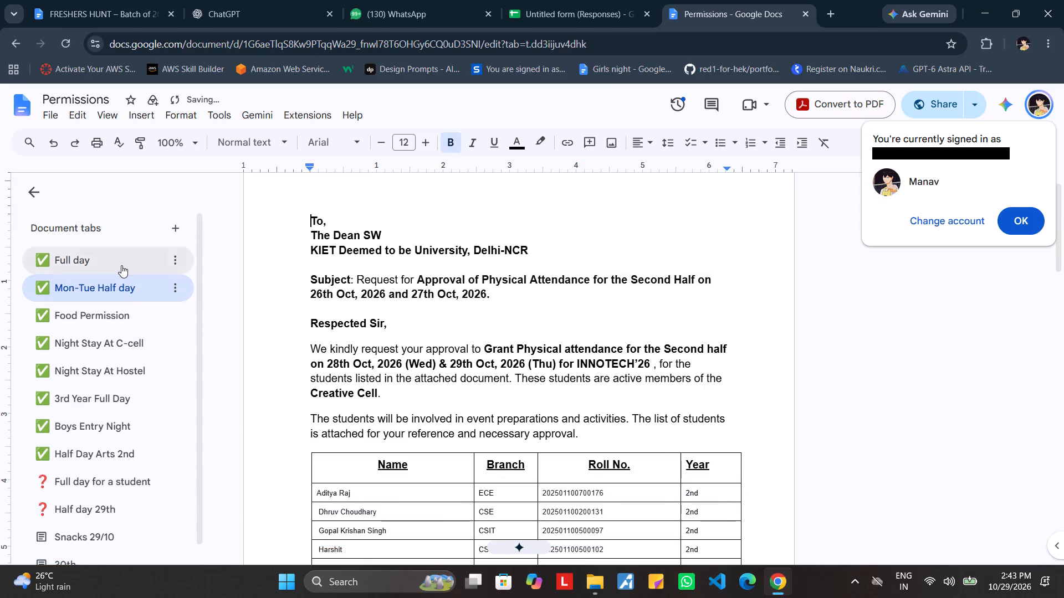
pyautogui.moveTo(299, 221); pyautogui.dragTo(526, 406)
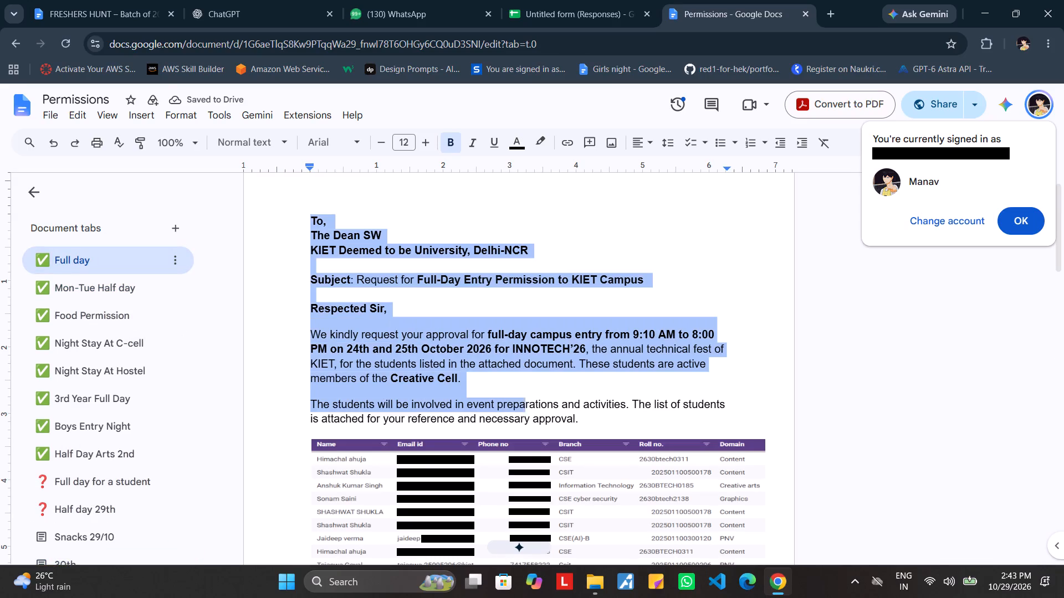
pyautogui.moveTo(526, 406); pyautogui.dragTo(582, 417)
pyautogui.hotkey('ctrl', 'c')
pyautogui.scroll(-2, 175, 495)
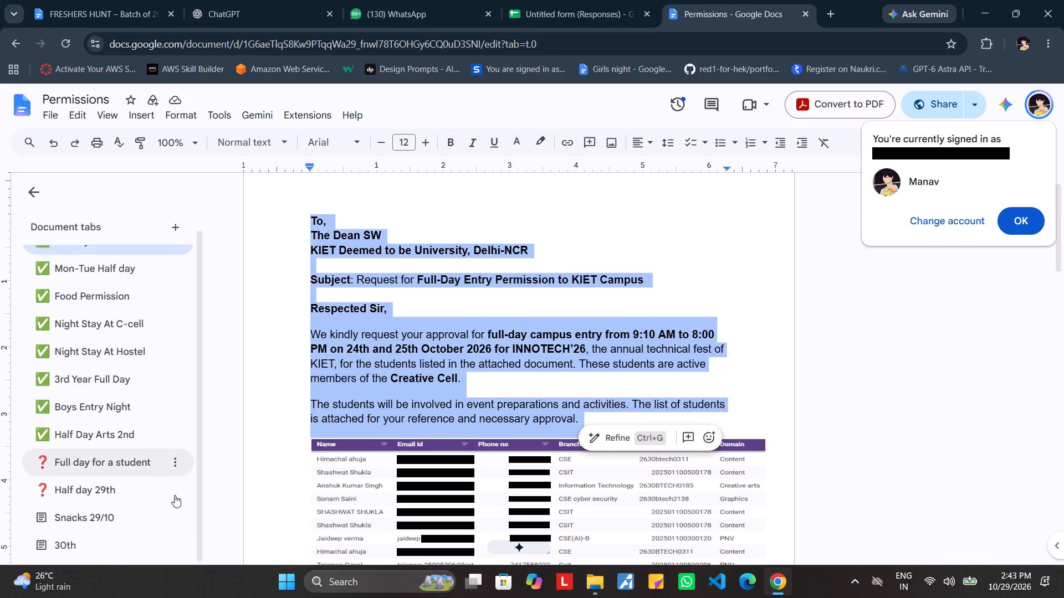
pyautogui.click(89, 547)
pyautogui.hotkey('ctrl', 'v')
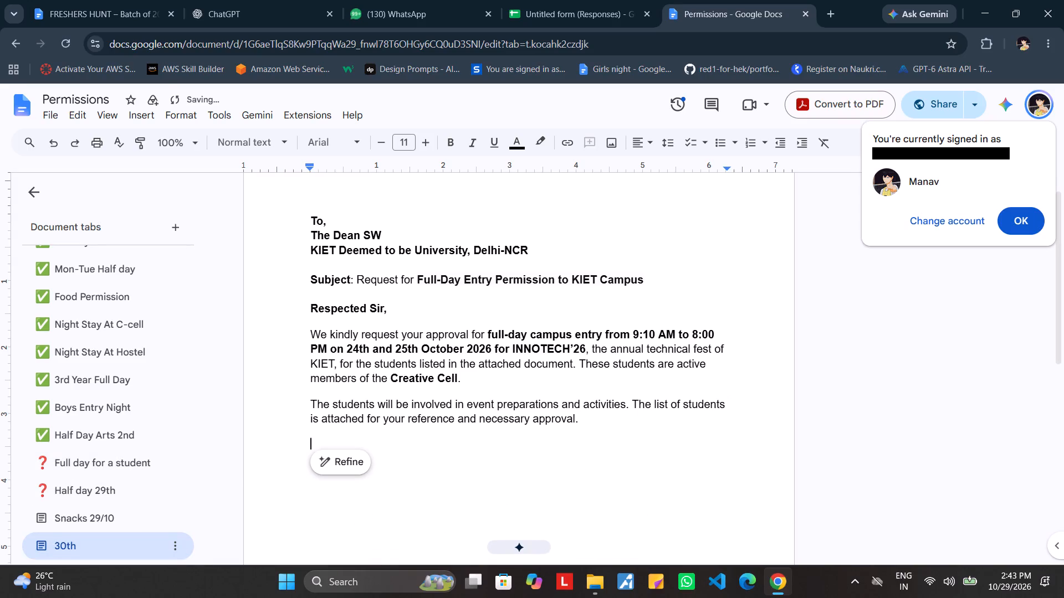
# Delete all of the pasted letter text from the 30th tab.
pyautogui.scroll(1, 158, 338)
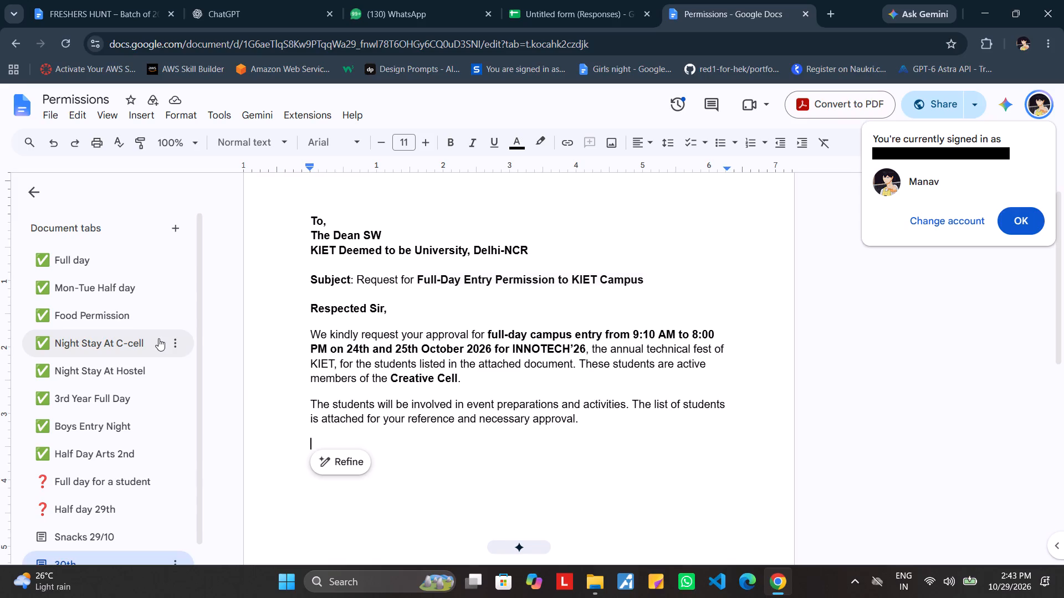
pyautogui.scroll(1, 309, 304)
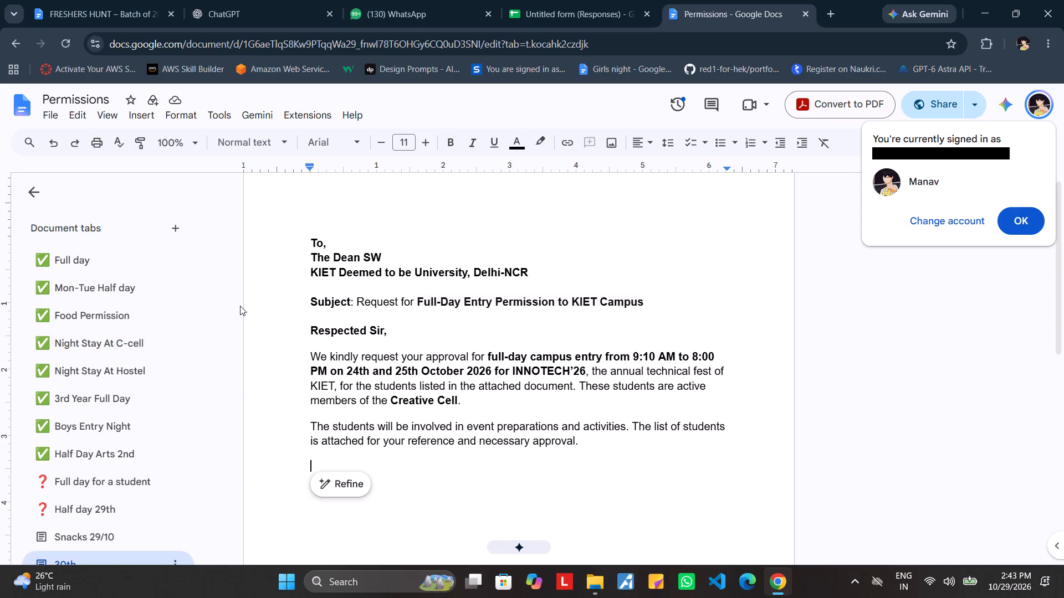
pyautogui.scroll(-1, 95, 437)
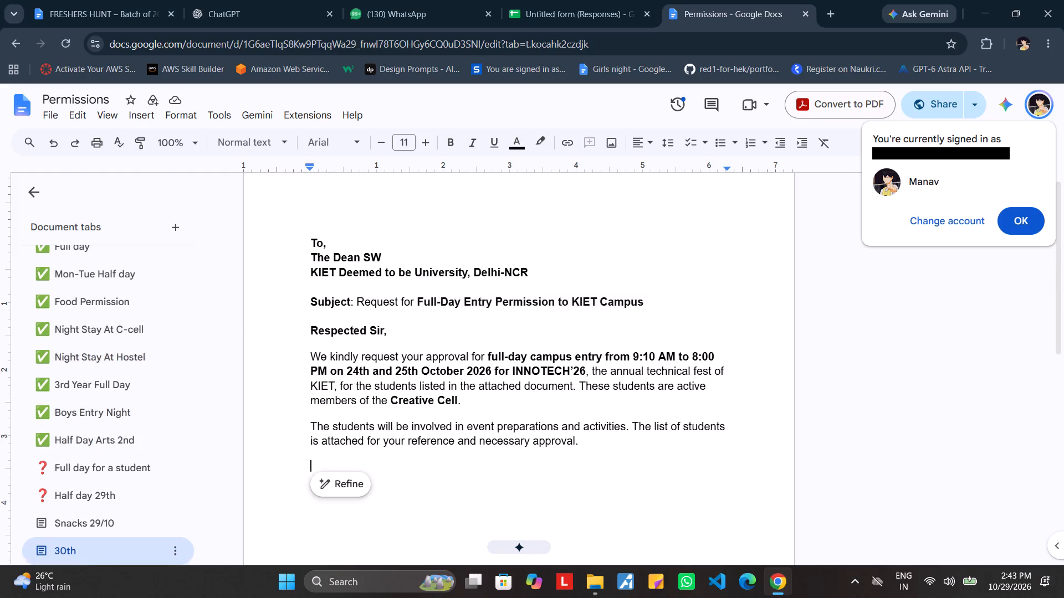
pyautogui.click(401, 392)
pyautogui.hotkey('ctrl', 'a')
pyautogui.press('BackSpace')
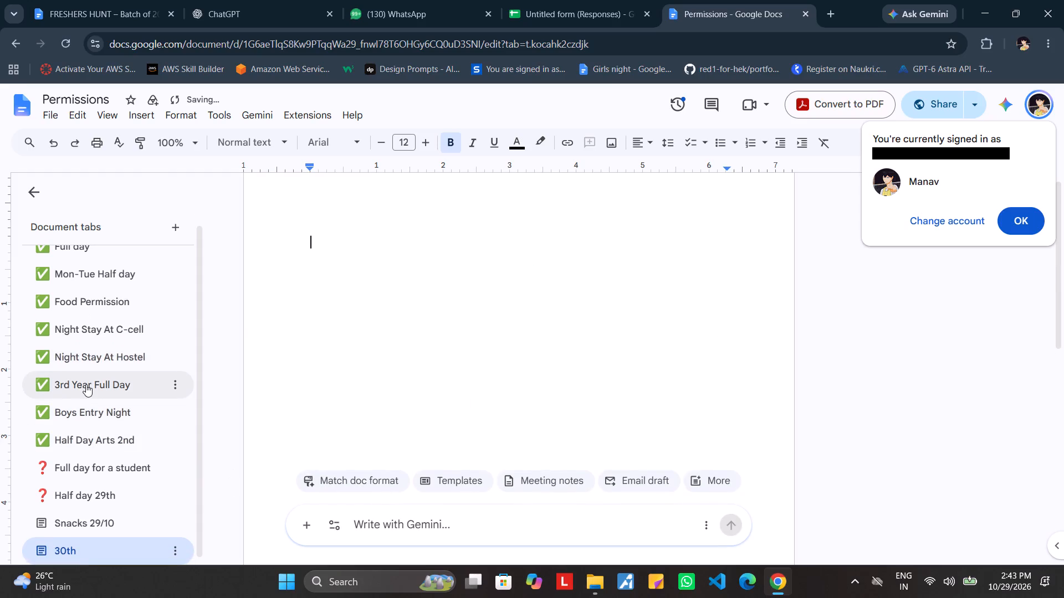
# Copy the 3rd Year Full Day letter's text above its student table into the 30th tab.
pyautogui.click(86, 384)
pyautogui.moveTo(307, 246); pyautogui.dragTo(569, 419)
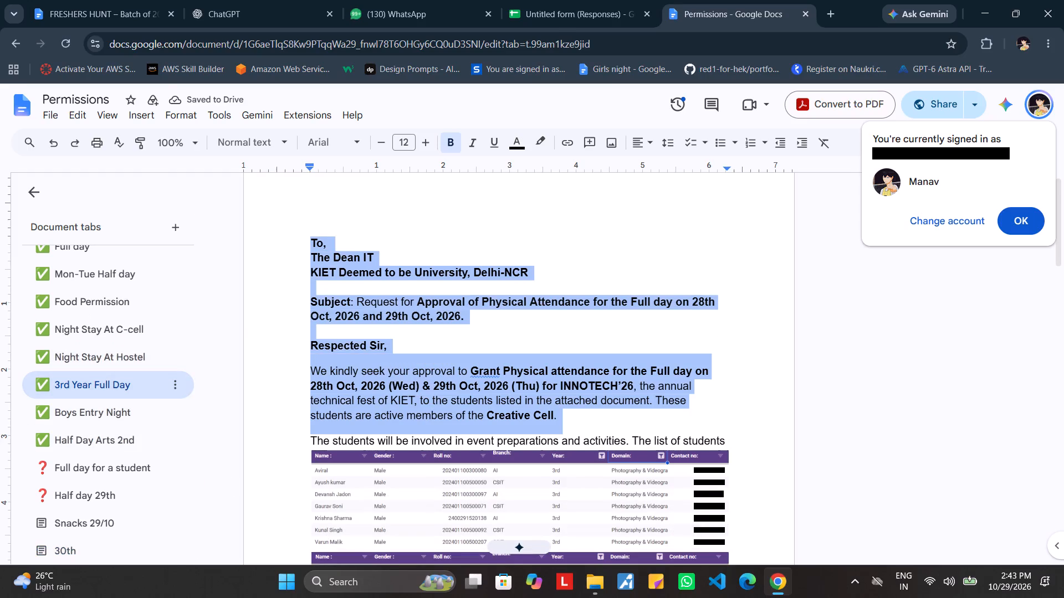
pyautogui.moveTo(569, 419); pyautogui.dragTo(734, 440)
pyautogui.hotkey('ctrl', 'c')
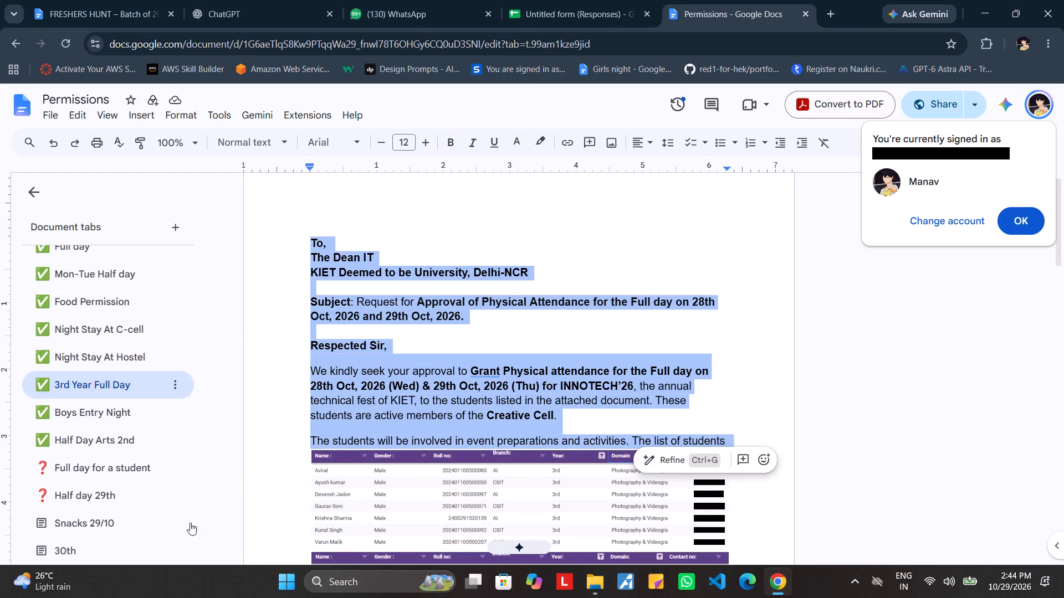
pyautogui.click(111, 550)
pyautogui.hotkey('ctrl', 'v')
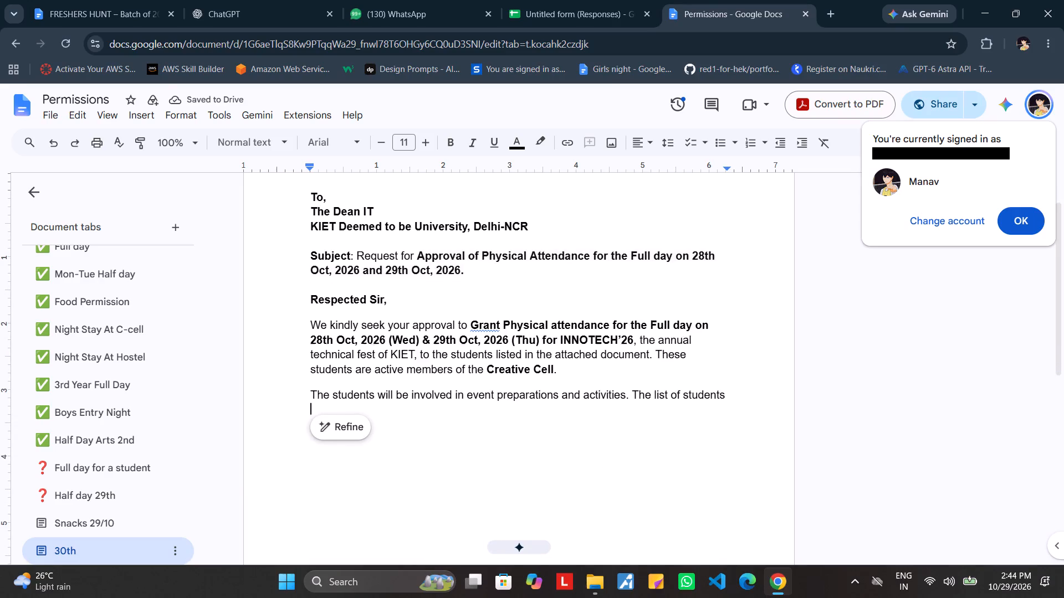
# Replace the two dates in the 30th letter's body paragraph with "30th October (Friday)".
pyautogui.moveTo(313, 340); pyautogui.dragTo(571, 338)
pyautogui.hscroll(1, 336, 343)
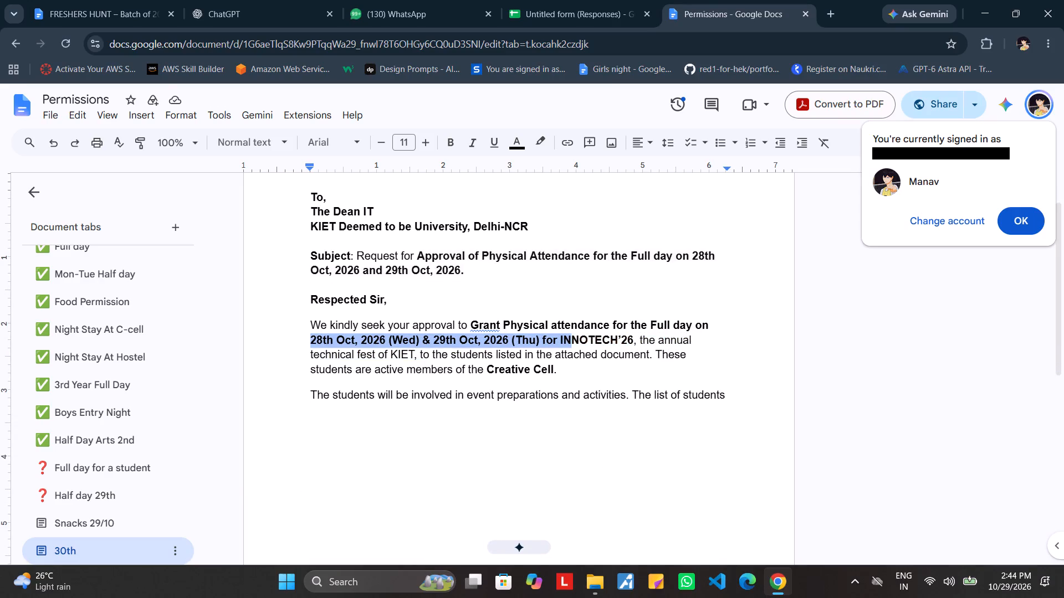
pyautogui.hscroll(1, 571, 338)
pyautogui.moveTo(571, 338); pyautogui.dragTo(535, 338)
pyautogui.hscroll(1, 545, 338)
pyautogui.moveTo(535, 338); pyautogui.dragTo(539, 338)
pyautogui.press('BackSpace')
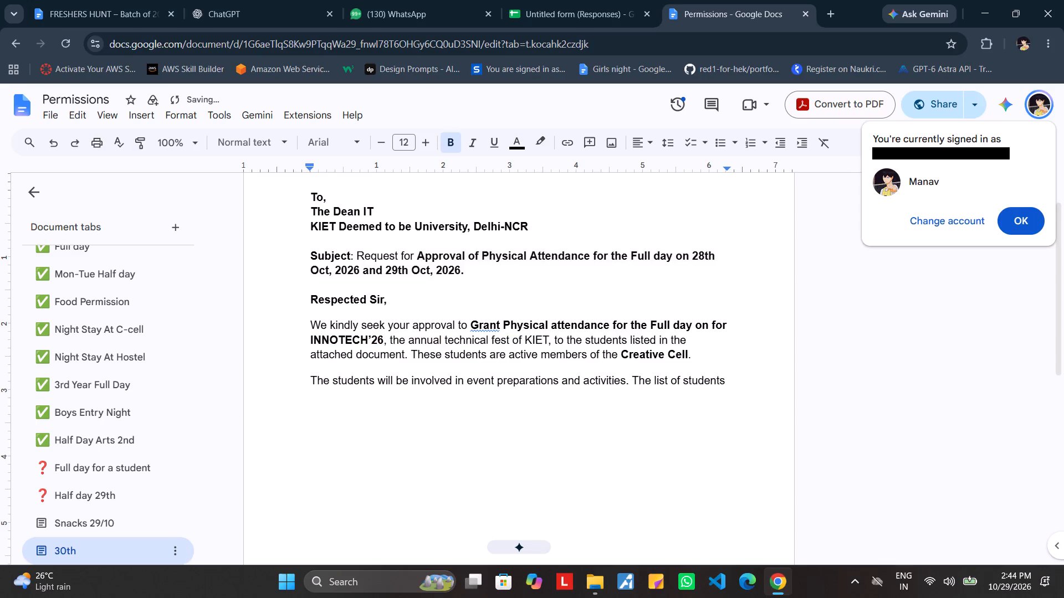
pyautogui.write('30th')
pyautogui.press('space')
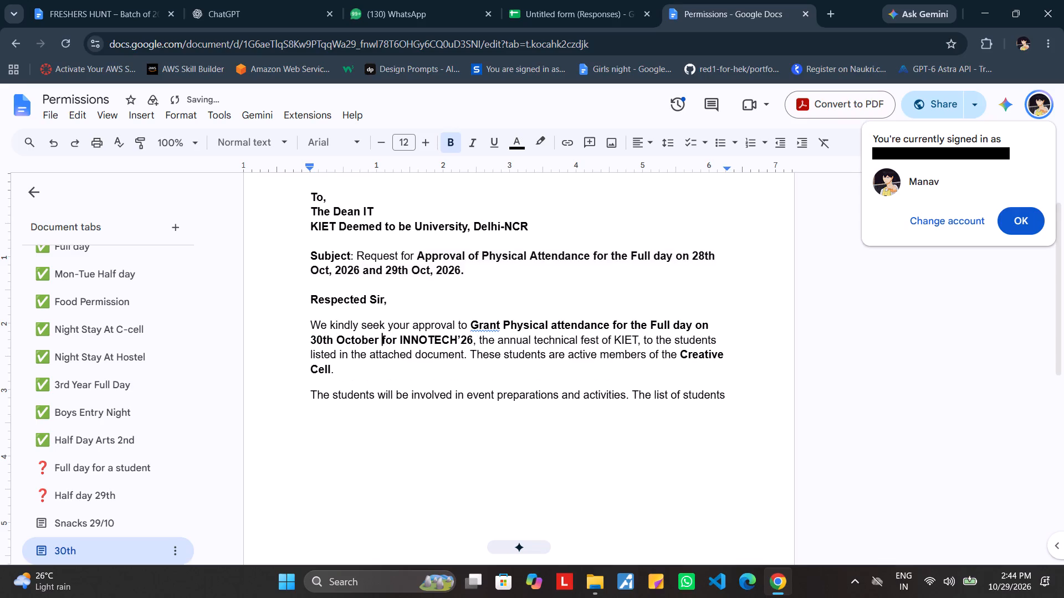
pyautogui.hotkey('shift', '(')
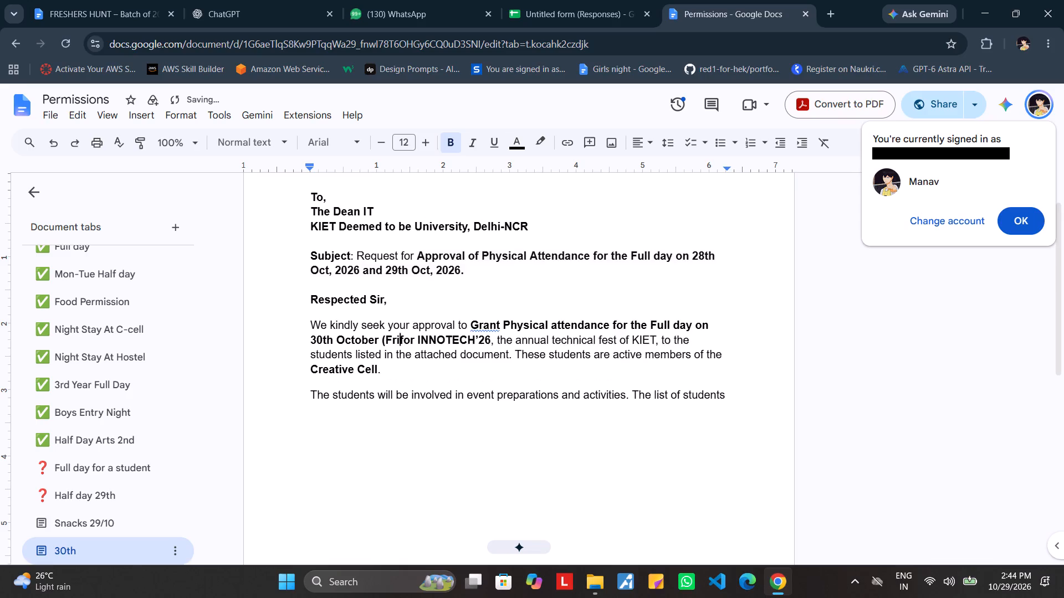
pyautogui.write(')')
pyautogui.press('space')
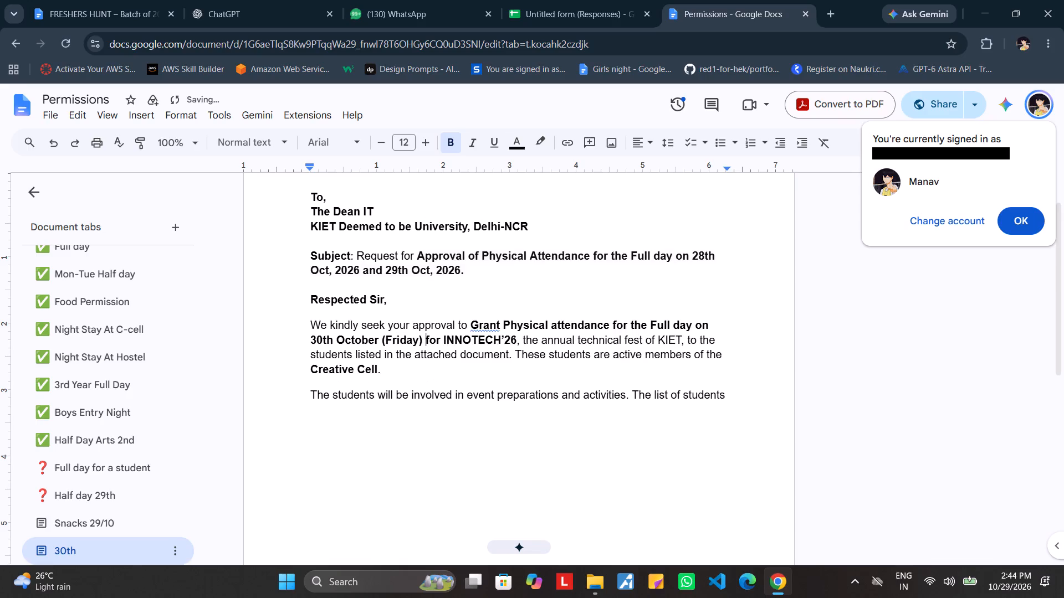
pyautogui.doubleClick(518, 339)
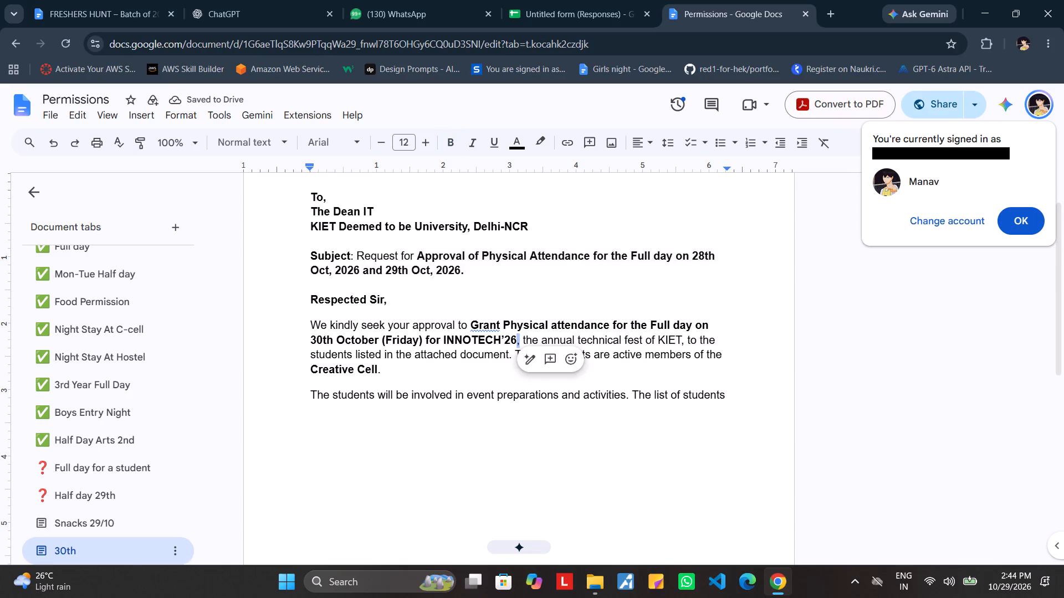
pyautogui.click(450, 383)
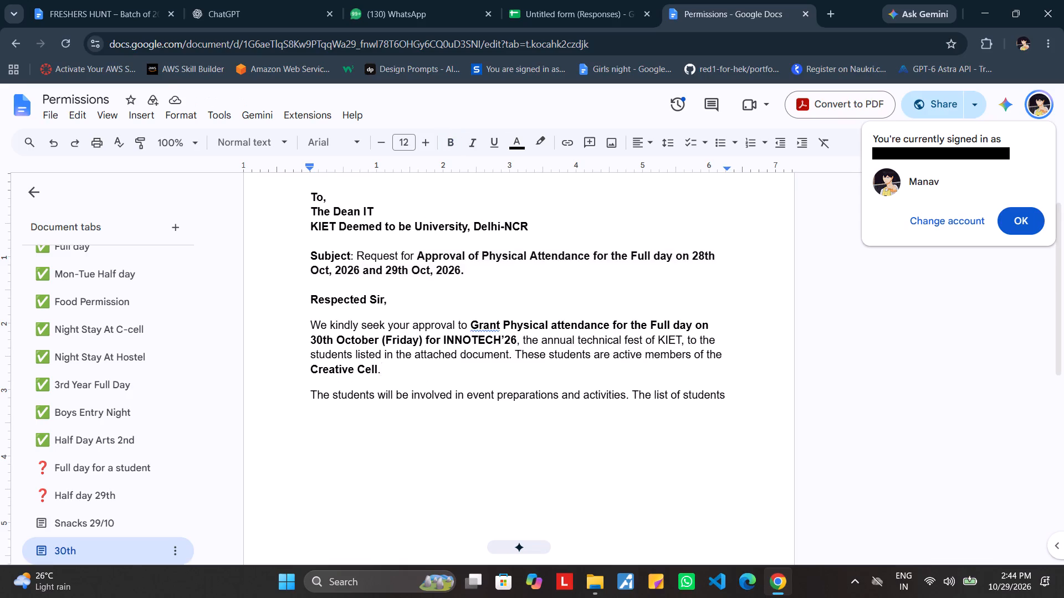
# Delete the sentence "These students are active members of the Creative Cell." and join the two body paragraphs.
pyautogui.moveTo(515, 353); pyautogui.dragTo(464, 371)
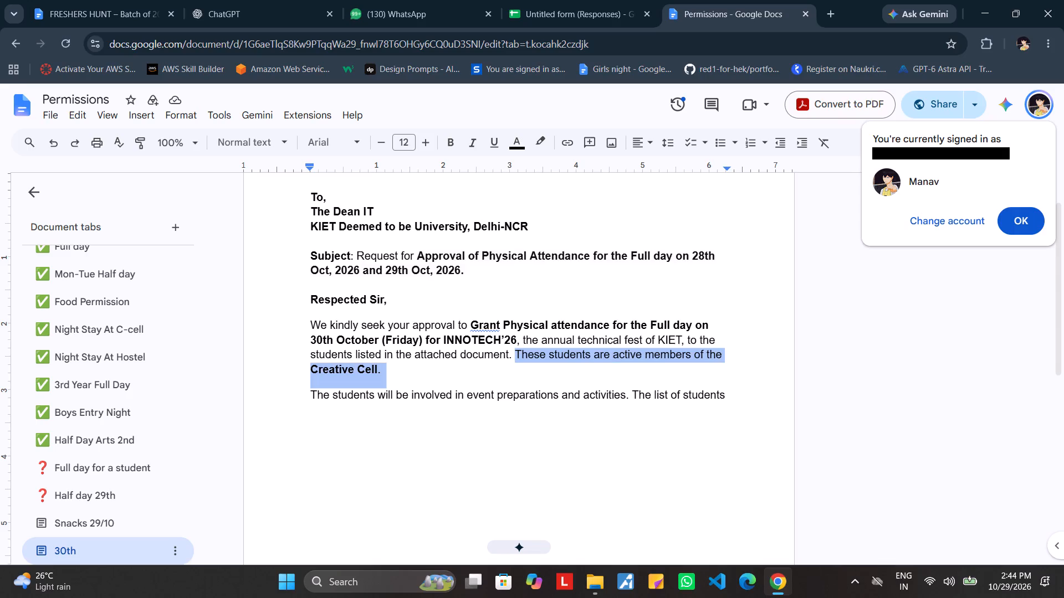
pyautogui.moveTo(464, 371); pyautogui.dragTo(463, 371)
pyautogui.press('BackSpace')
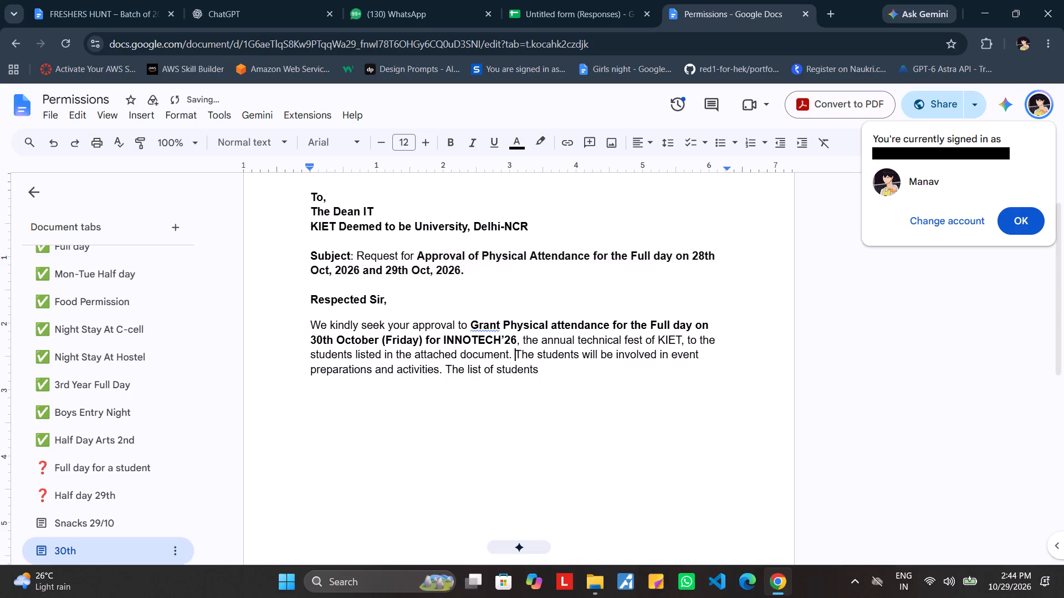
# Compare the student-list sentence in the Half Day Arts 2nd and 3rd Year Full Day letters, and return to the 30th letter.
pyautogui.click(605, 377)
pyautogui.click(107, 444)
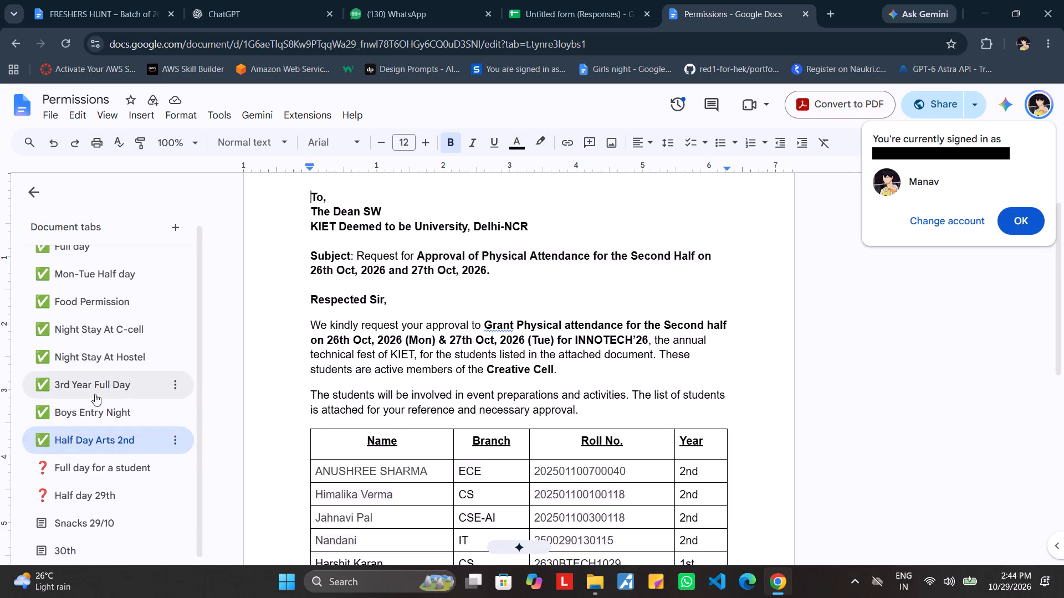
pyautogui.click(95, 394)
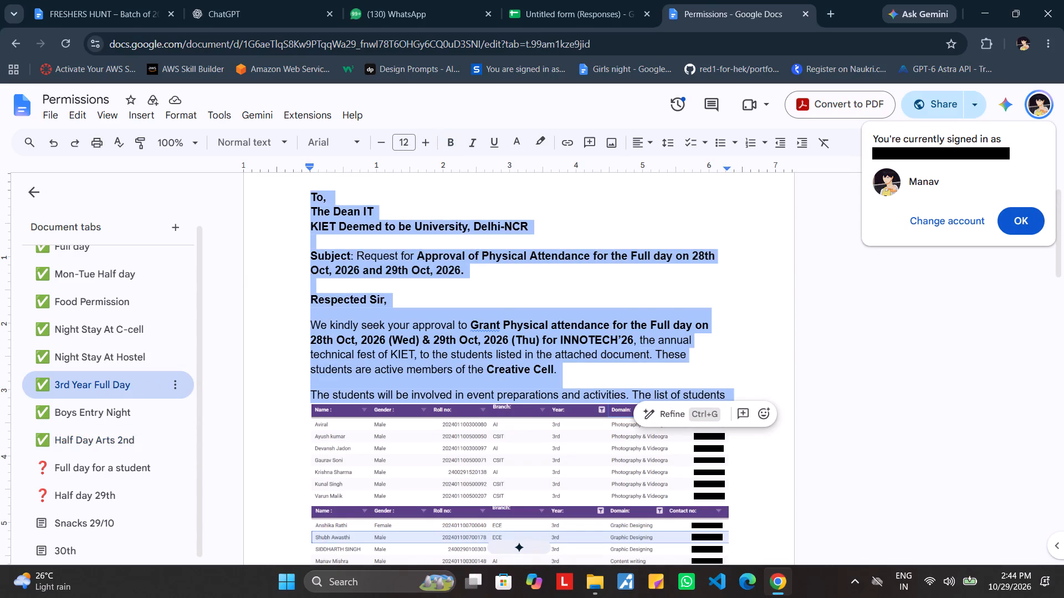
pyautogui.click(688, 372)
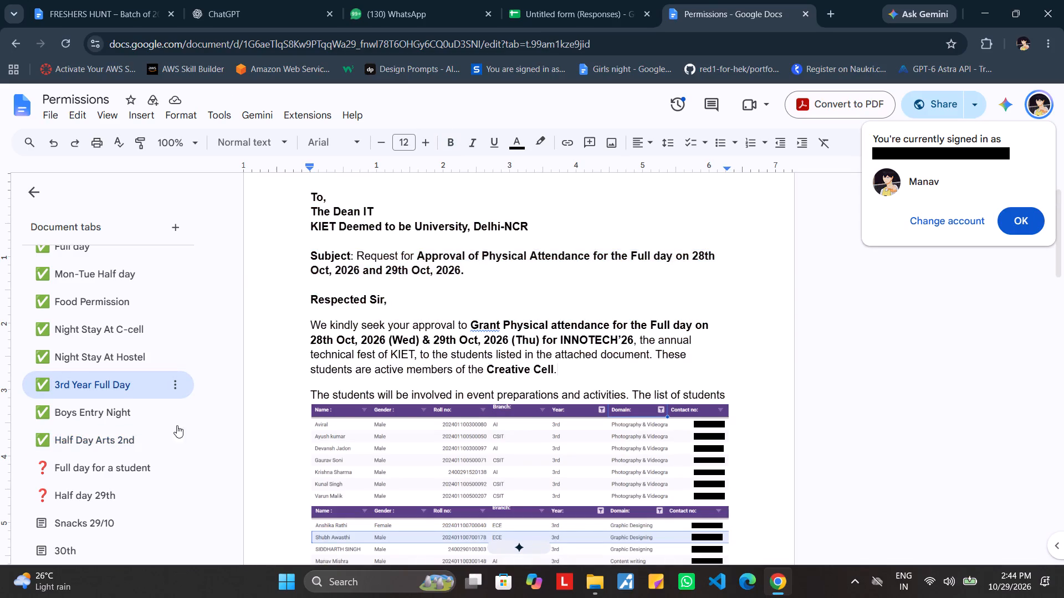
pyautogui.click(86, 542)
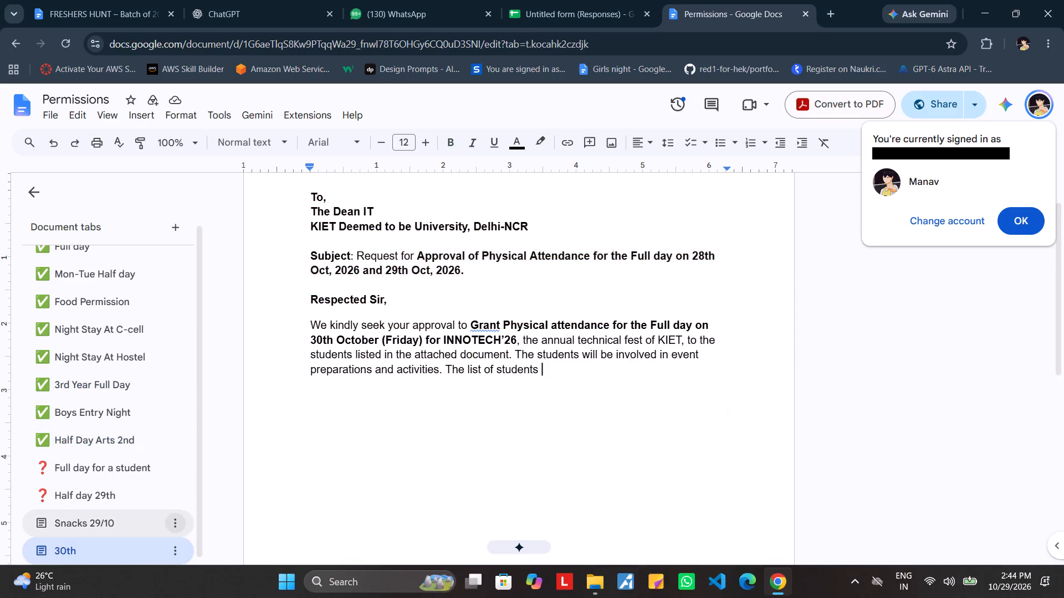
# Complete the 30th letter's last sentence with "are attached here for your reference ." after "The list of students".
pyautogui.write('are h')
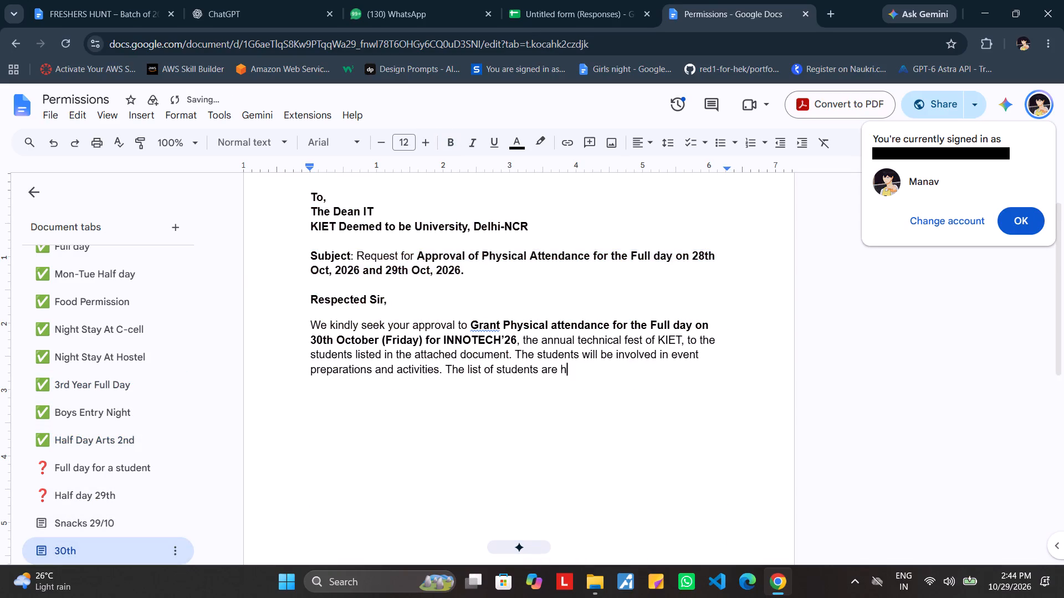
pyautogui.press('BackSpace')
pyautogui.write('attached here for your reference')
pyautogui.press('space')
pyautogui.press('.')
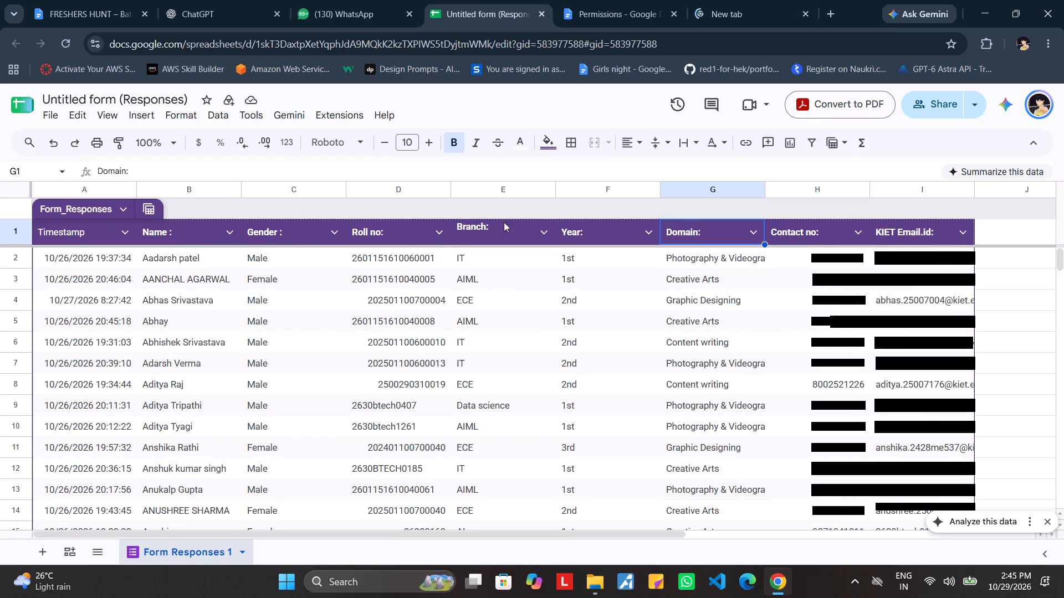
pyautogui.click(621, 227)
pyautogui.click(649, 227)
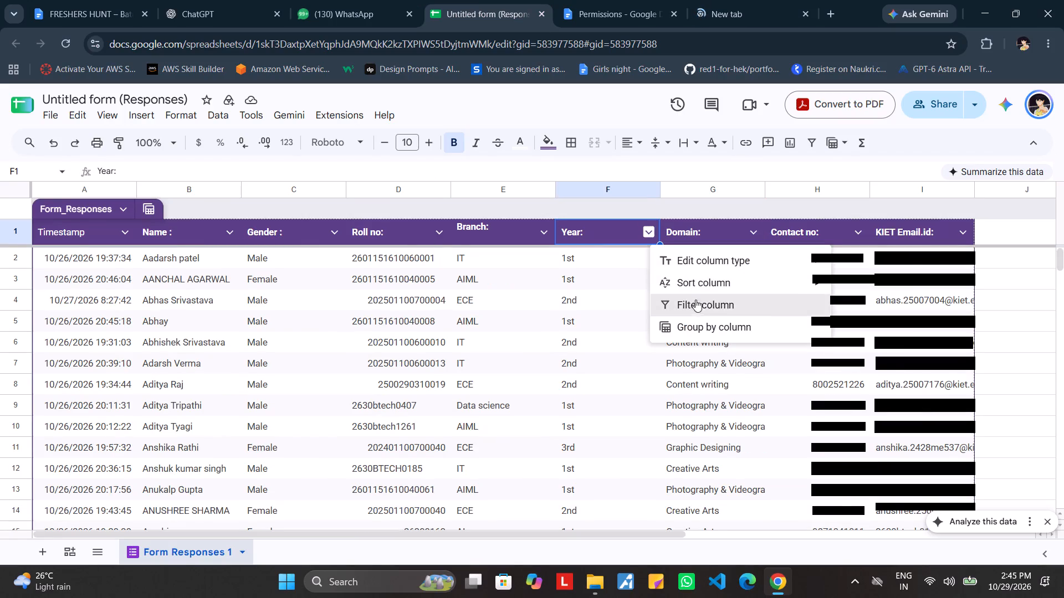
pyautogui.click(699, 311)
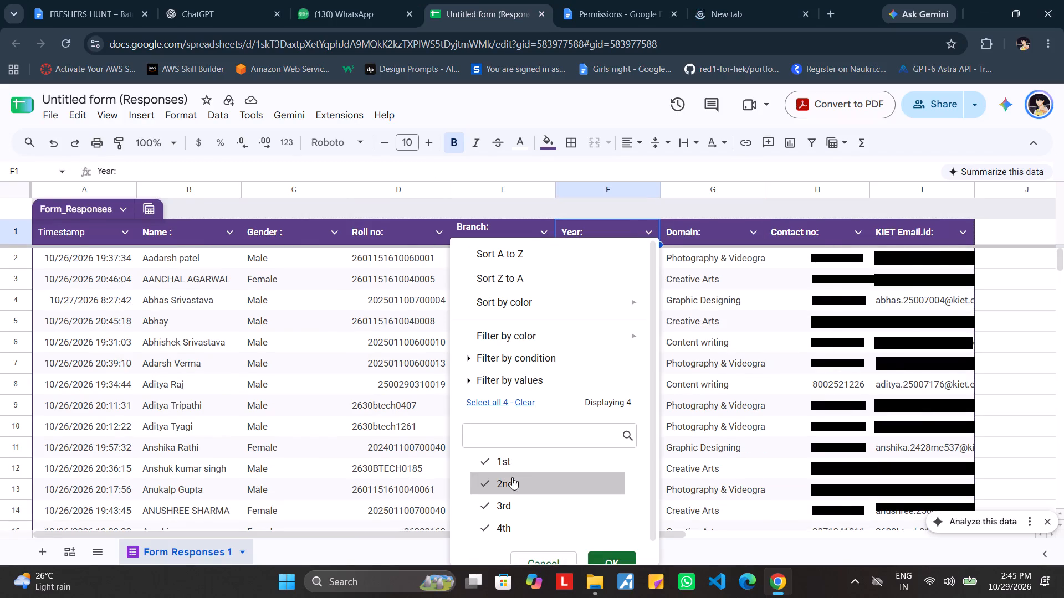
pyautogui.click(510, 503)
pyautogui.click(515, 485)
pyautogui.click(525, 462)
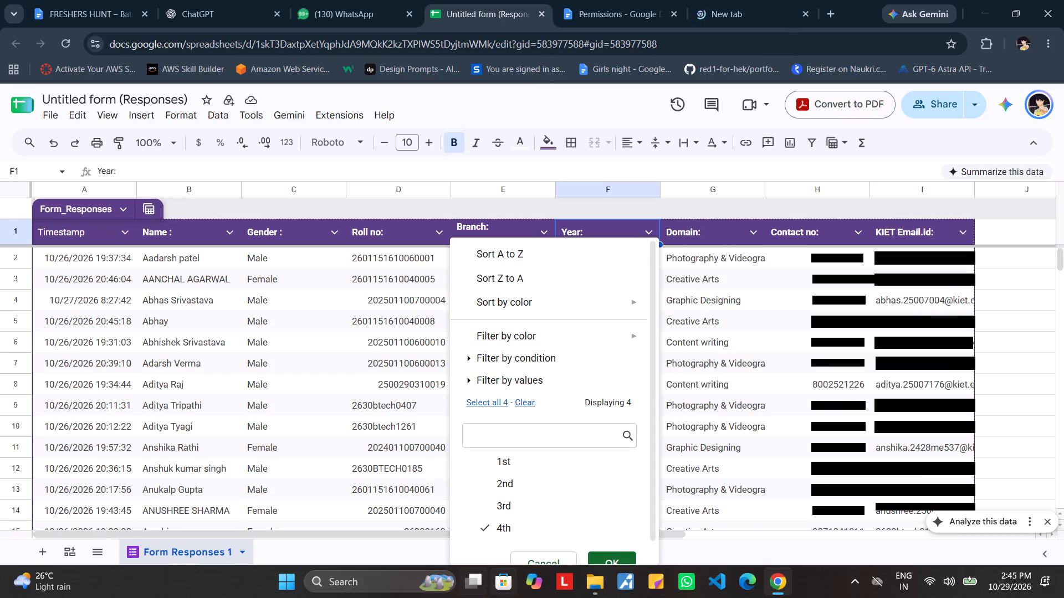
pyautogui.click(507, 520)
pyautogui.click(521, 506)
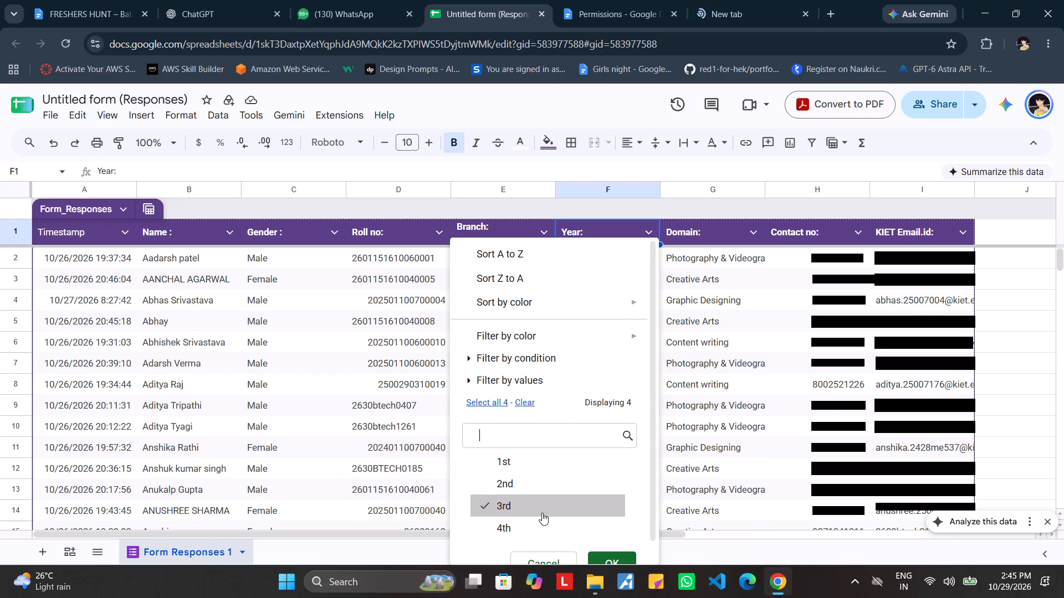
pyautogui.scroll(-1, 545, 513)
pyautogui.click(597, 537)
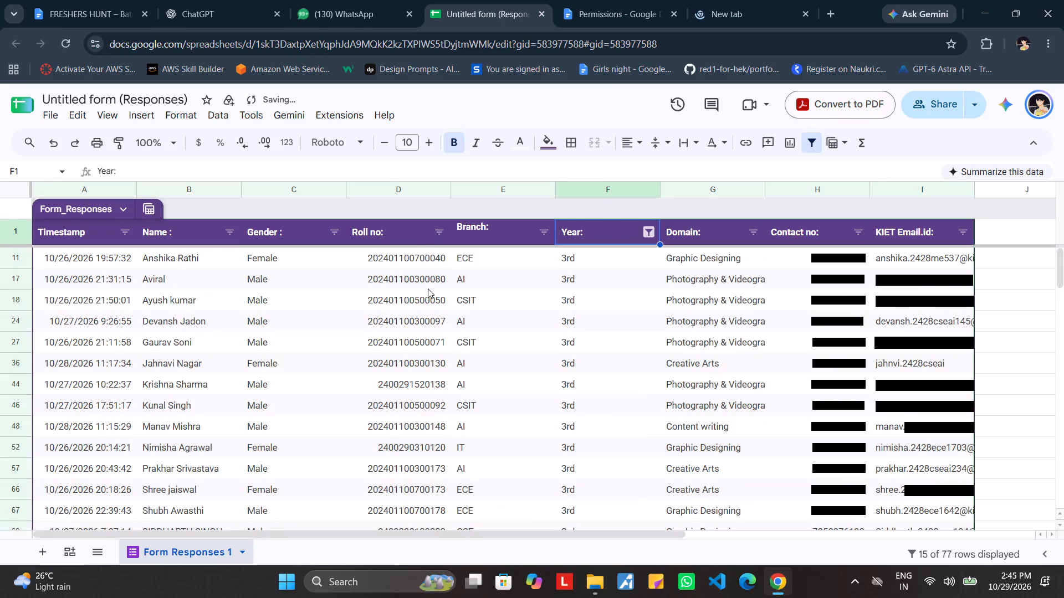
# Screenshot the 3rd-year table from the header through row 67, Name to Contact no columns, and paste it below the 30th letter's body paragraph.
pyautogui.scroll(-5, 428, 288)
pyautogui.scroll(5, 428, 288)
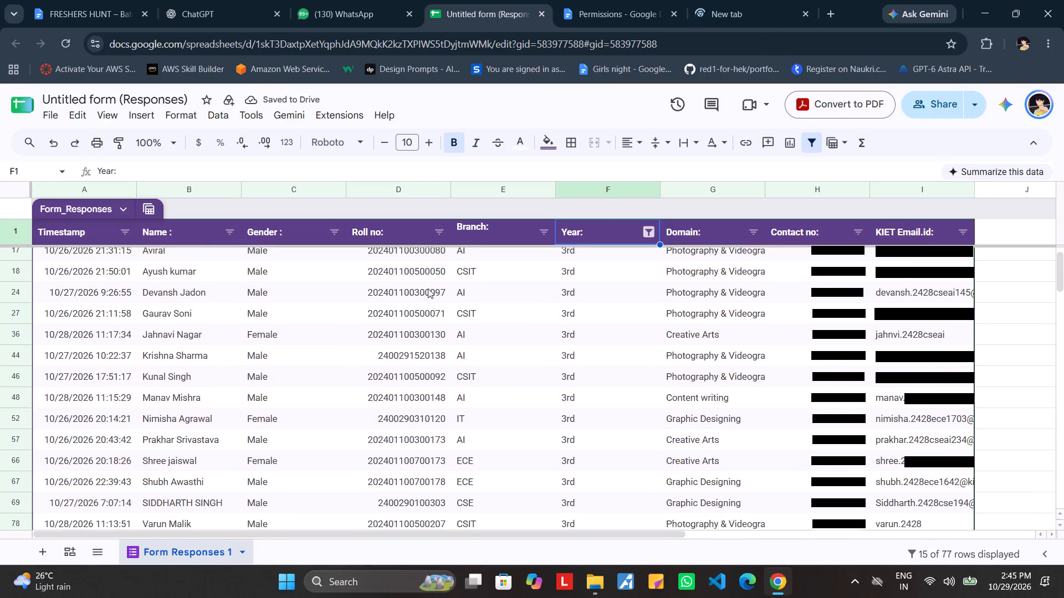
pyautogui.scroll(2, 428, 288)
pyautogui.press('Print')
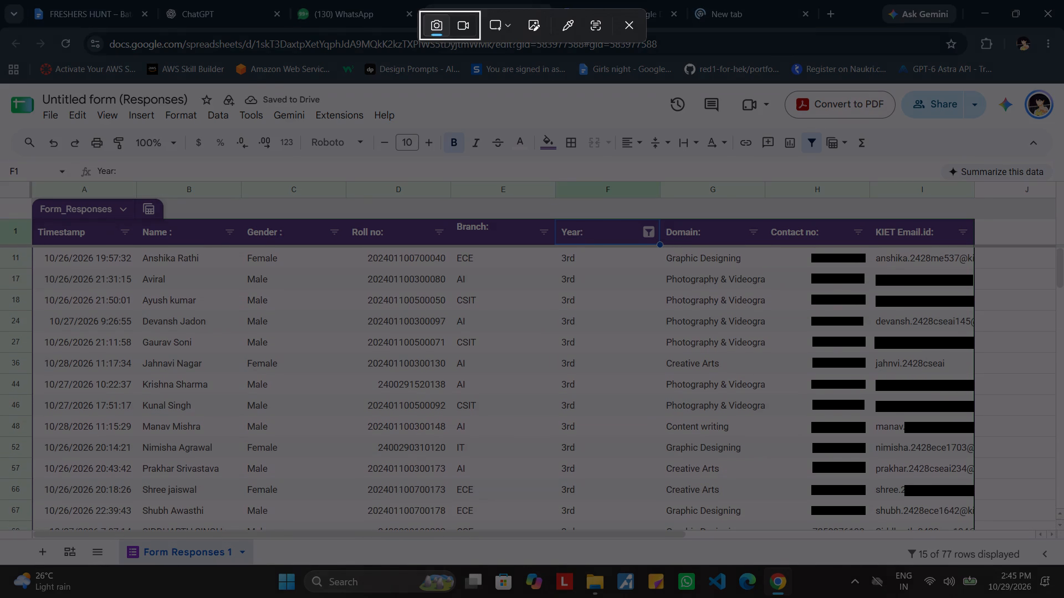
pyautogui.moveTo(135, 218); pyautogui.dragTo(745, 514)
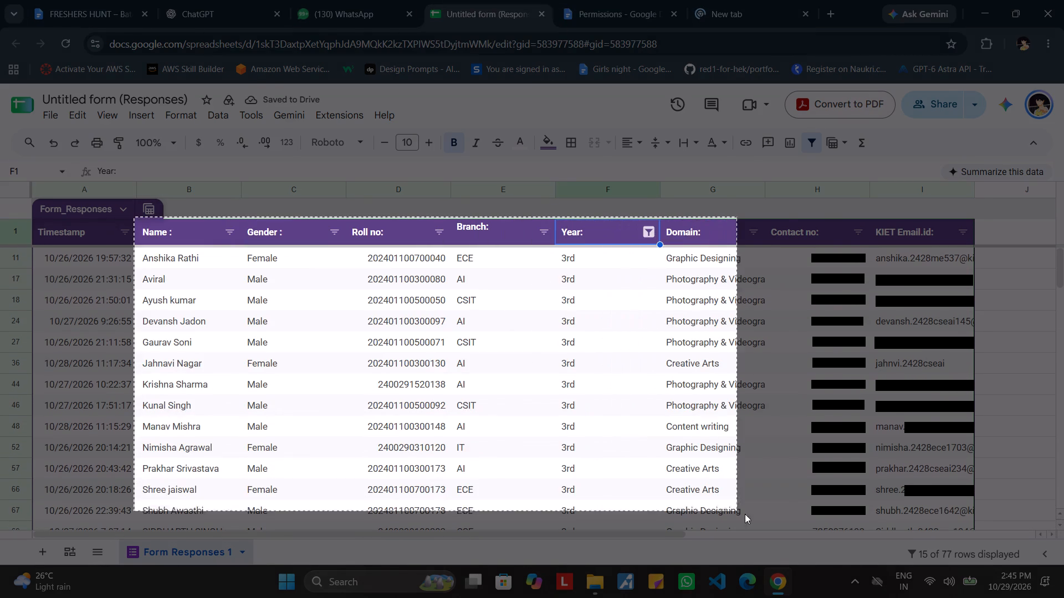
pyautogui.moveTo(745, 514); pyautogui.dragTo(866, 523)
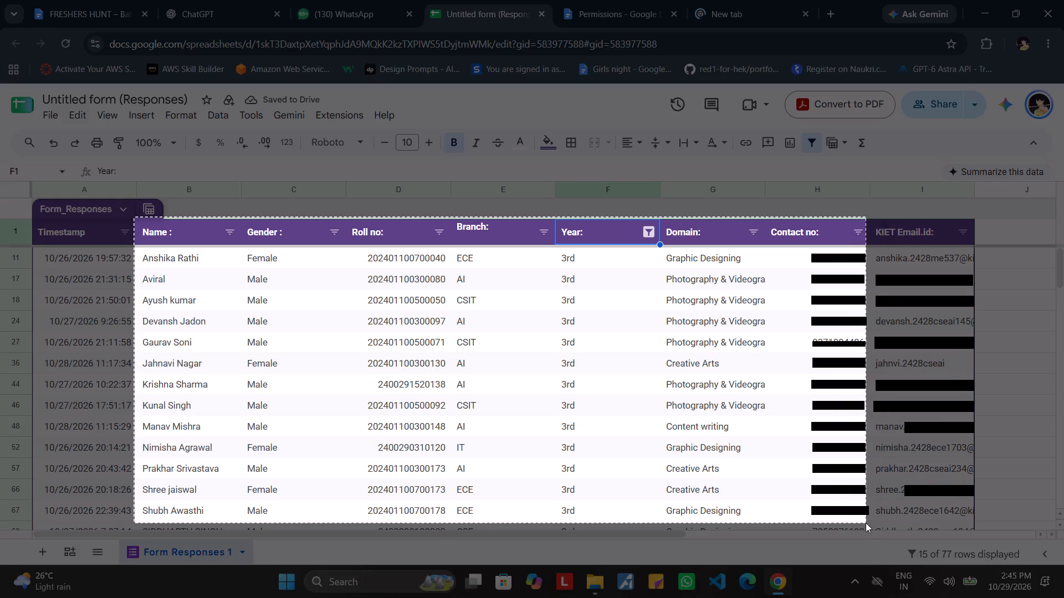
pyautogui.moveTo(866, 523); pyautogui.dragTo(874, 522)
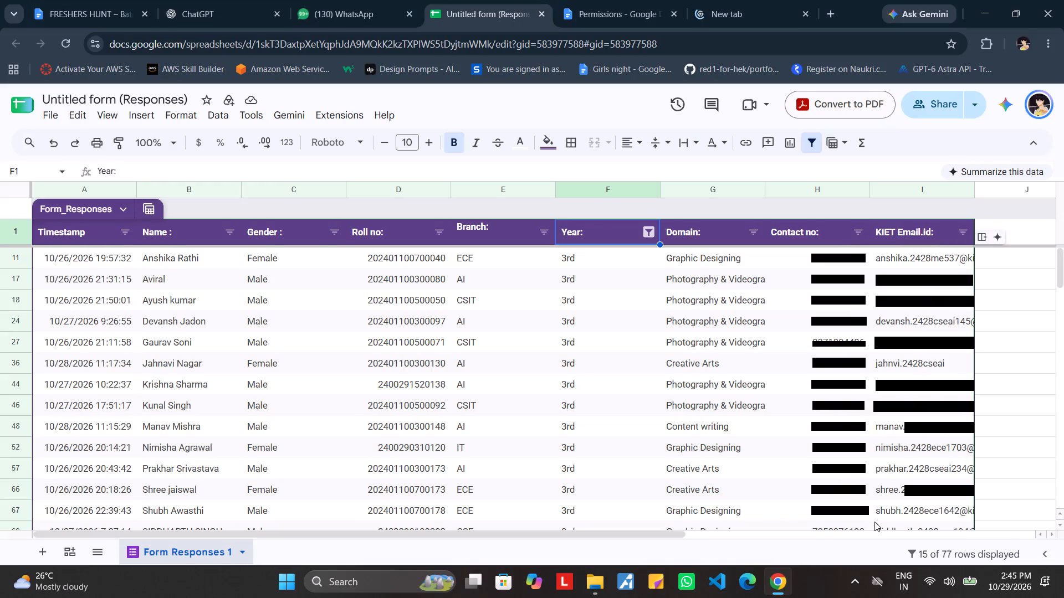
pyautogui.click(603, 0)
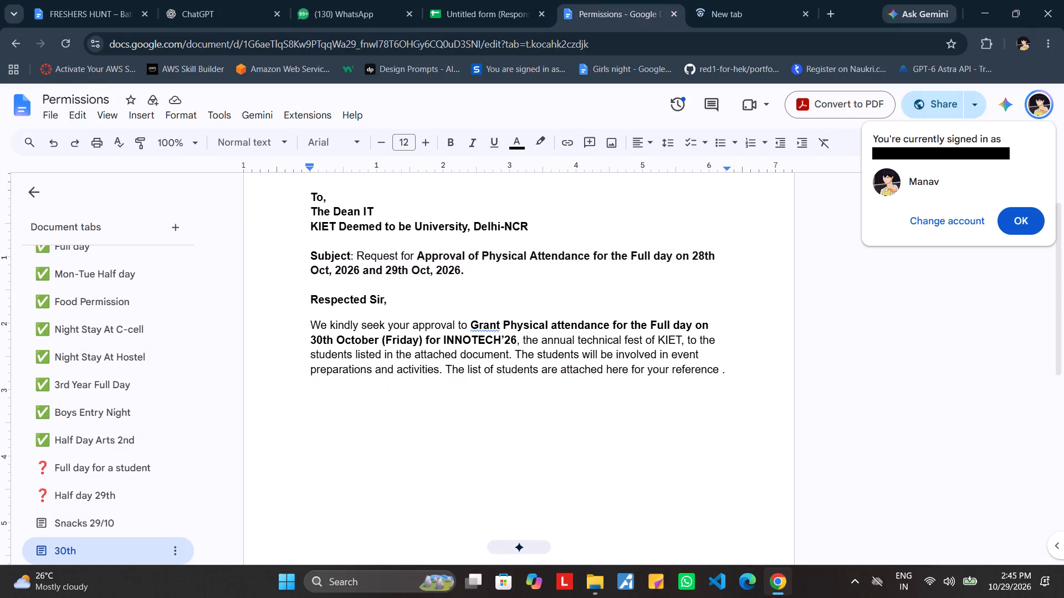
pyautogui.press('Return')
pyautogui.hotkey('ctrl', 'v')
# Screenshot the remaining 3rd-year rows 69 and 78, Name to Contact no columns, and paste them below the first table image in the 30th letter.
pyautogui.click(438, 0)
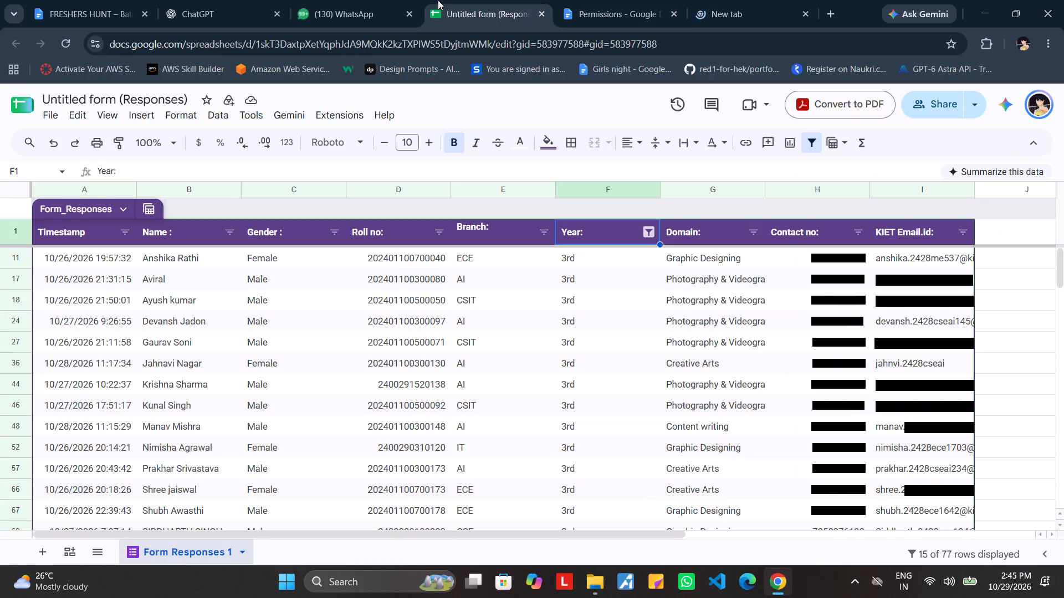
pyautogui.scroll(-2, 570, 353)
pyautogui.scroll(2, 570, 353)
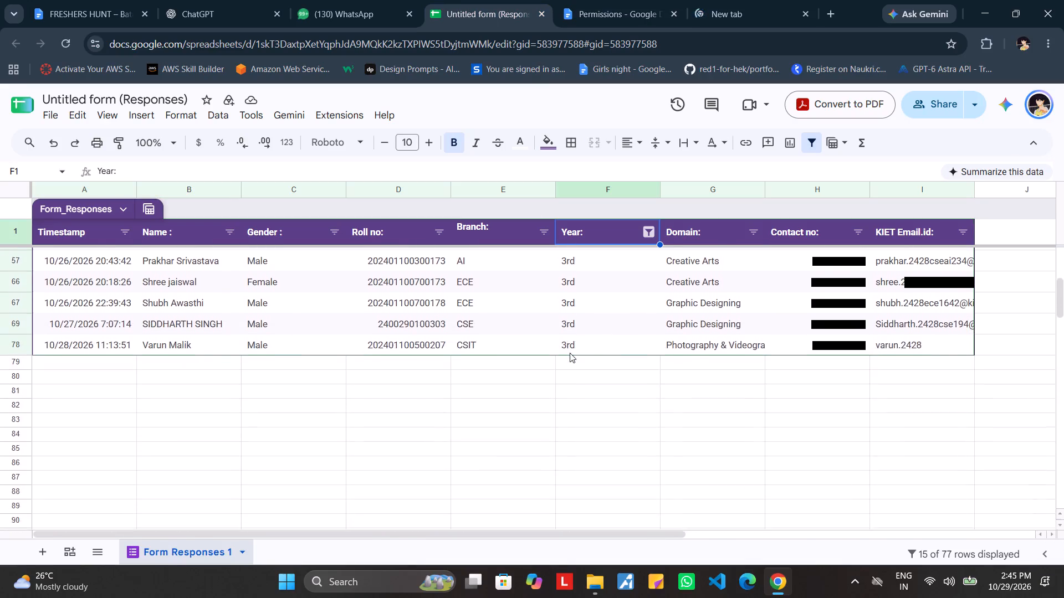
pyautogui.scroll(3, 570, 353)
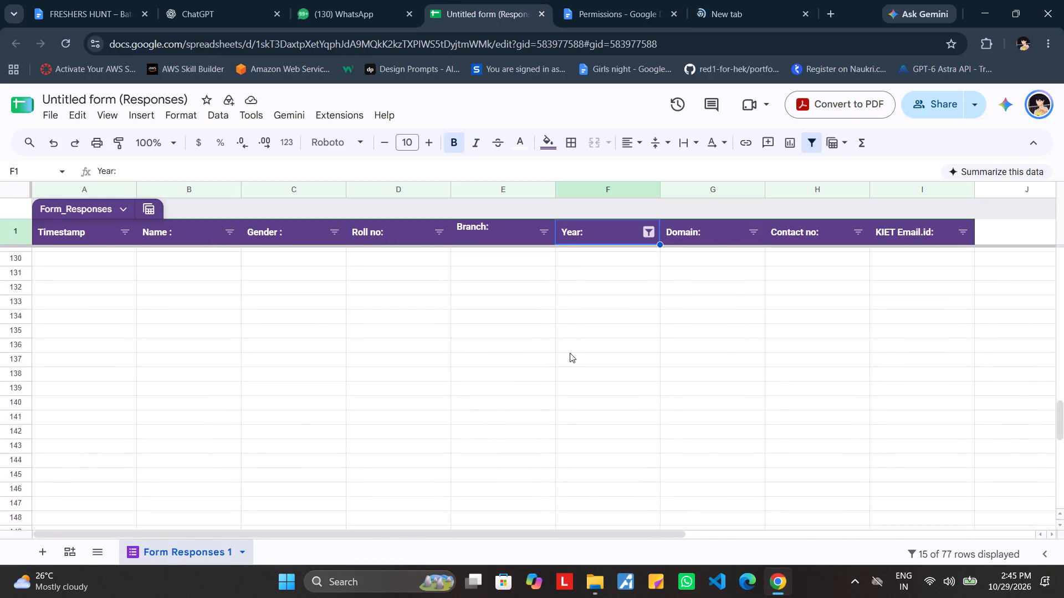
pyautogui.scroll(1, 570, 353)
pyautogui.scroll(-1, 271, 366)
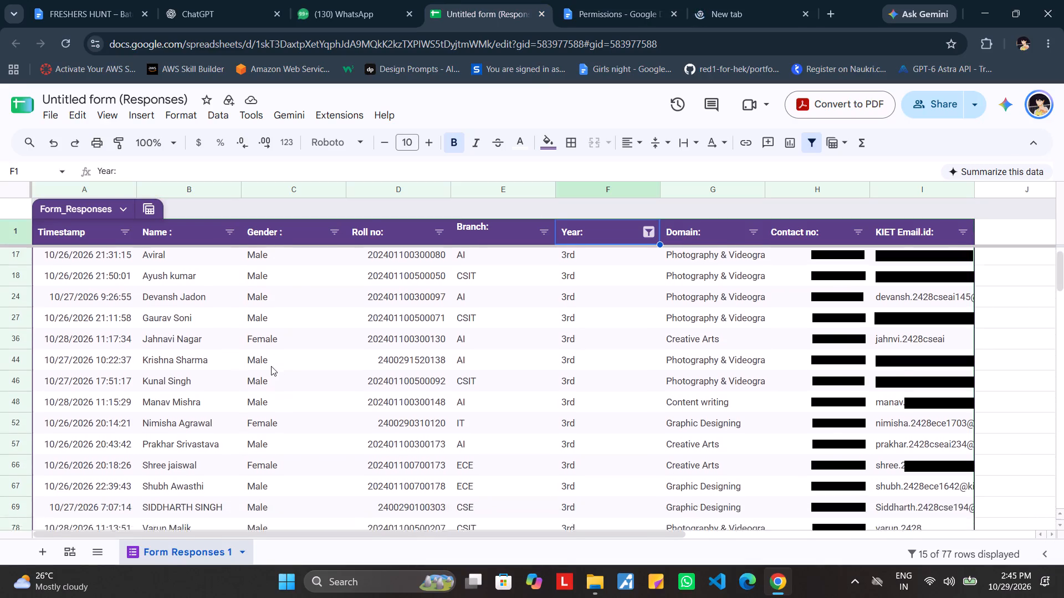
pyautogui.scroll(-1, 271, 366)
pyautogui.press('Print')
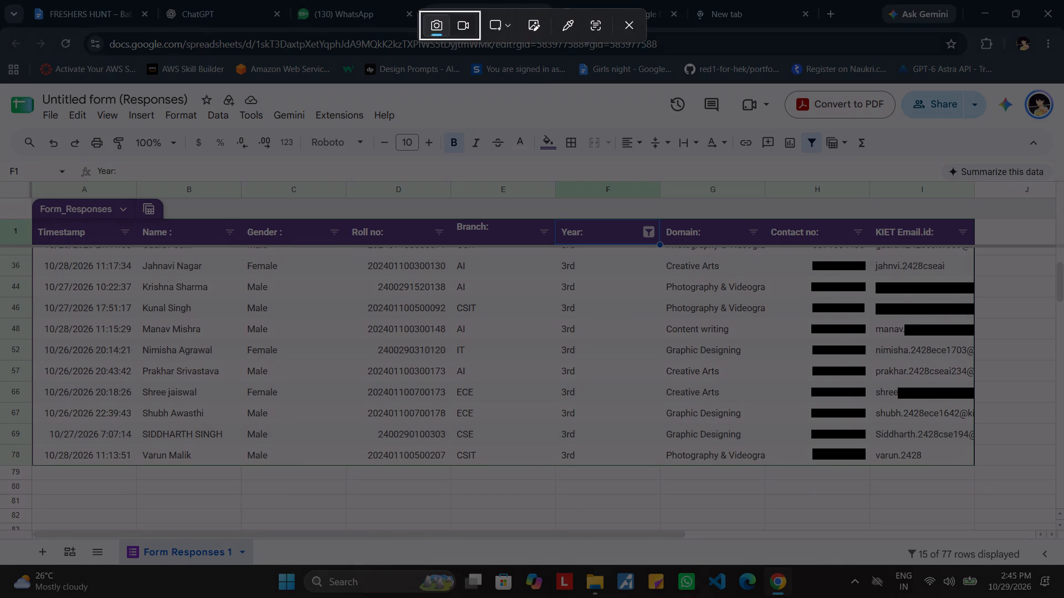
pyautogui.moveTo(136, 422); pyautogui.dragTo(872, 461)
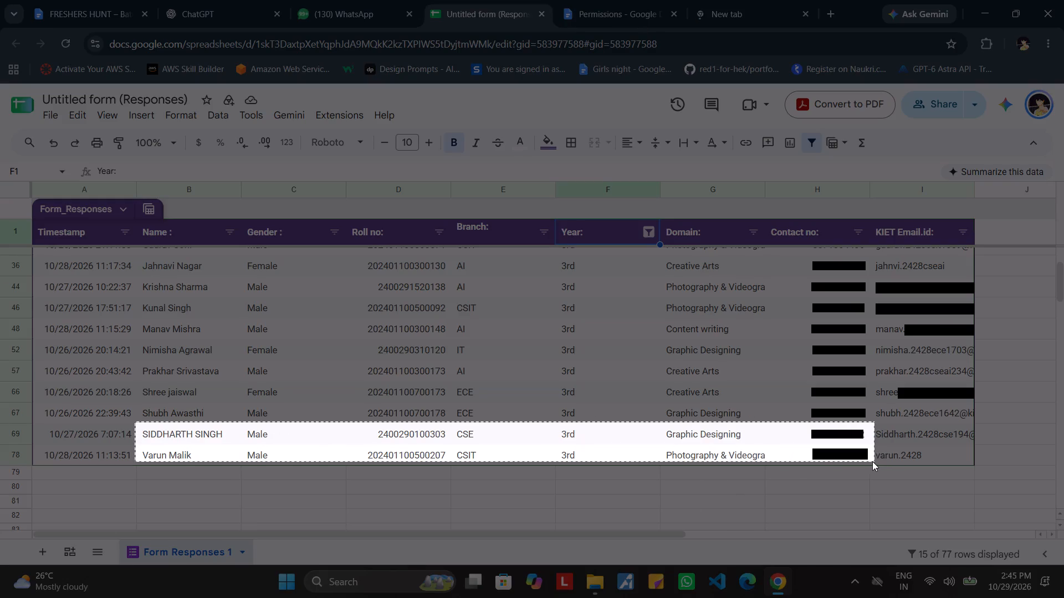
pyautogui.moveTo(872, 461); pyautogui.dragTo(869, 461)
pyautogui.click(586, 0)
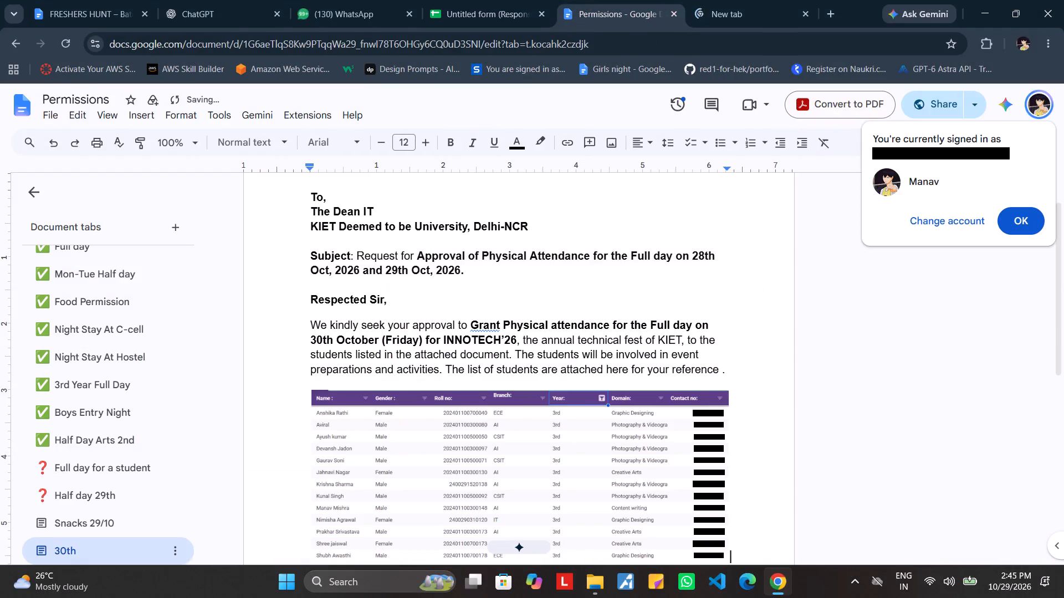
pyautogui.scroll(-2, 510, 410)
pyautogui.hotkey('ctrl', 'v')
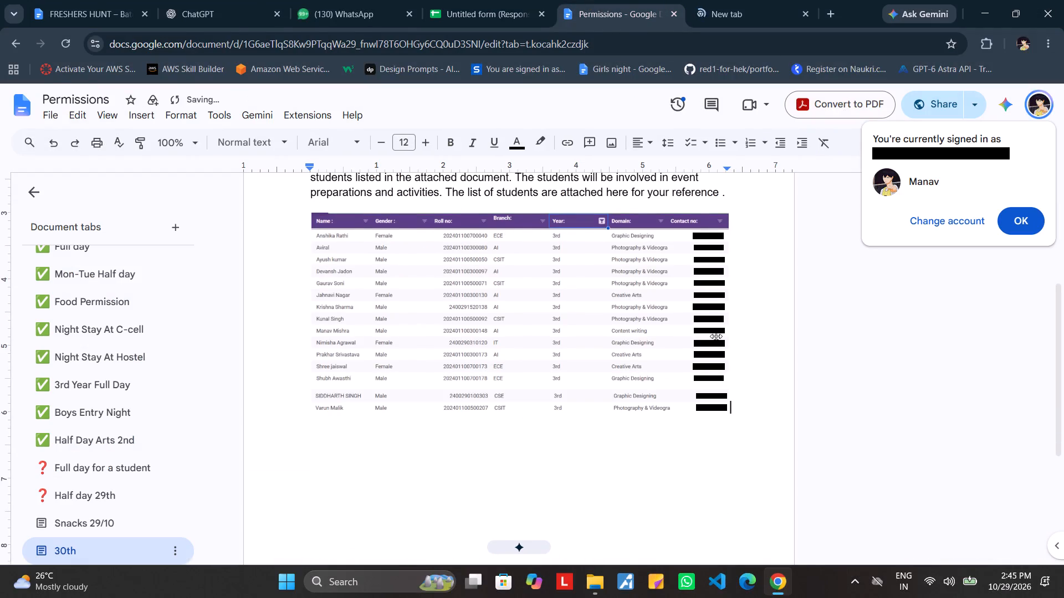
# Change the Year filter in the responses spreadsheet to show only 2nd.
pyautogui.click(463, 0)
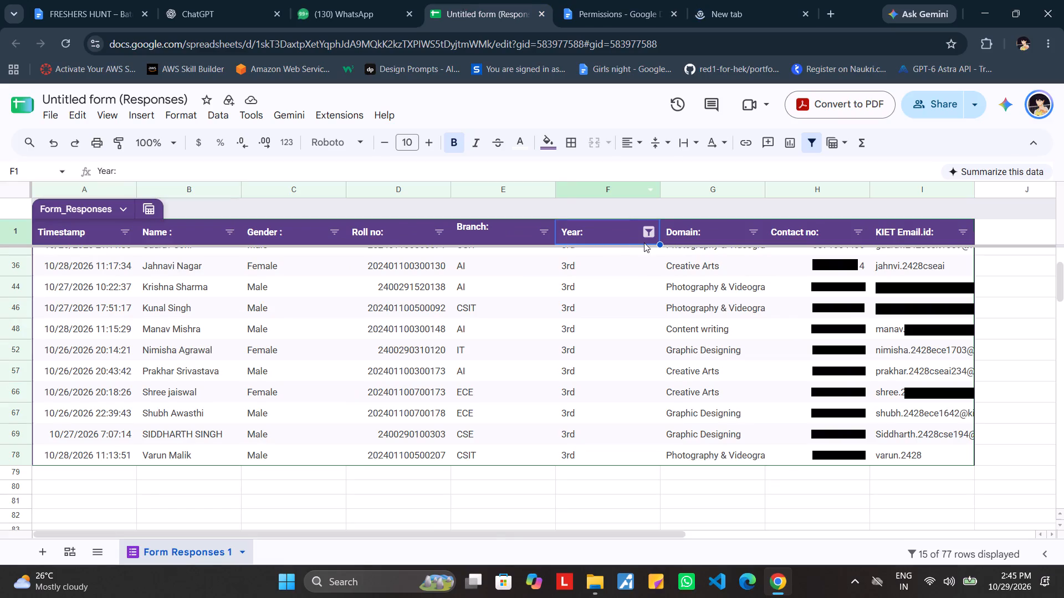
pyautogui.click(650, 232)
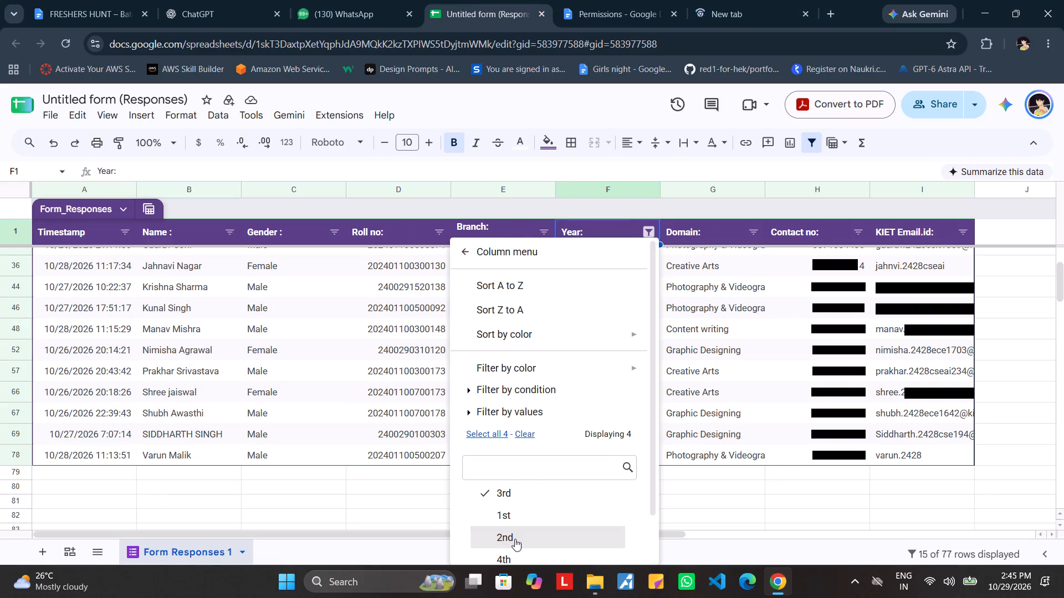
pyautogui.click(515, 539)
pyautogui.click(518, 486)
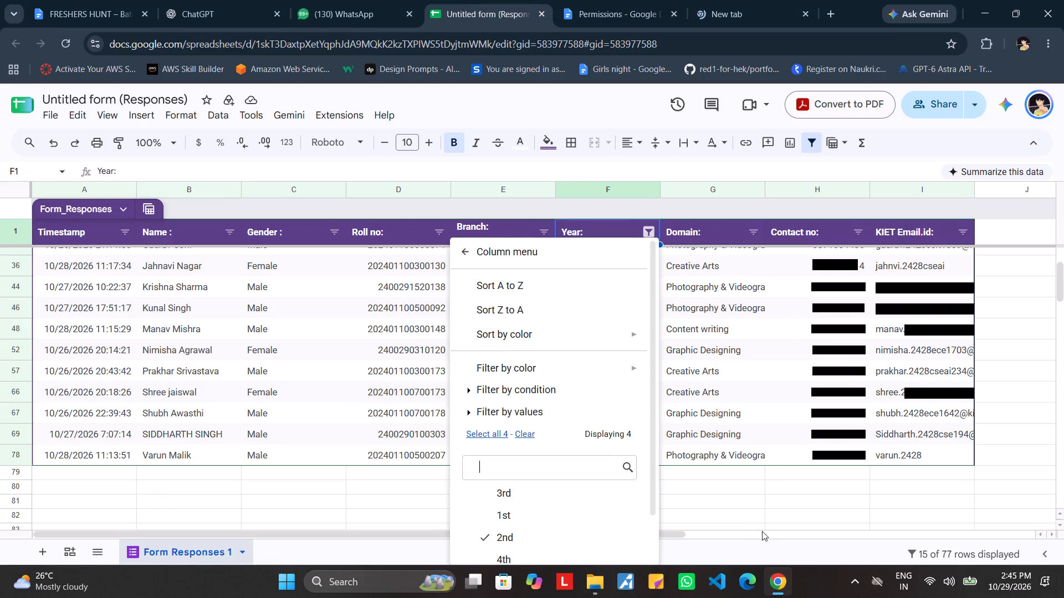
pyautogui.scroll(-1, 762, 531)
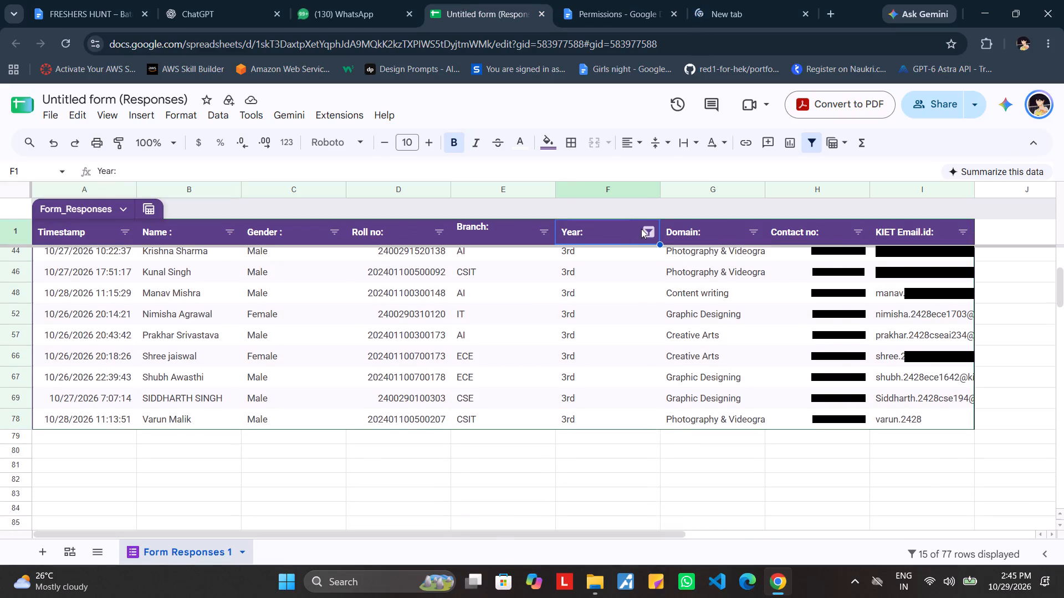
pyautogui.click(653, 227)
pyautogui.click(513, 533)
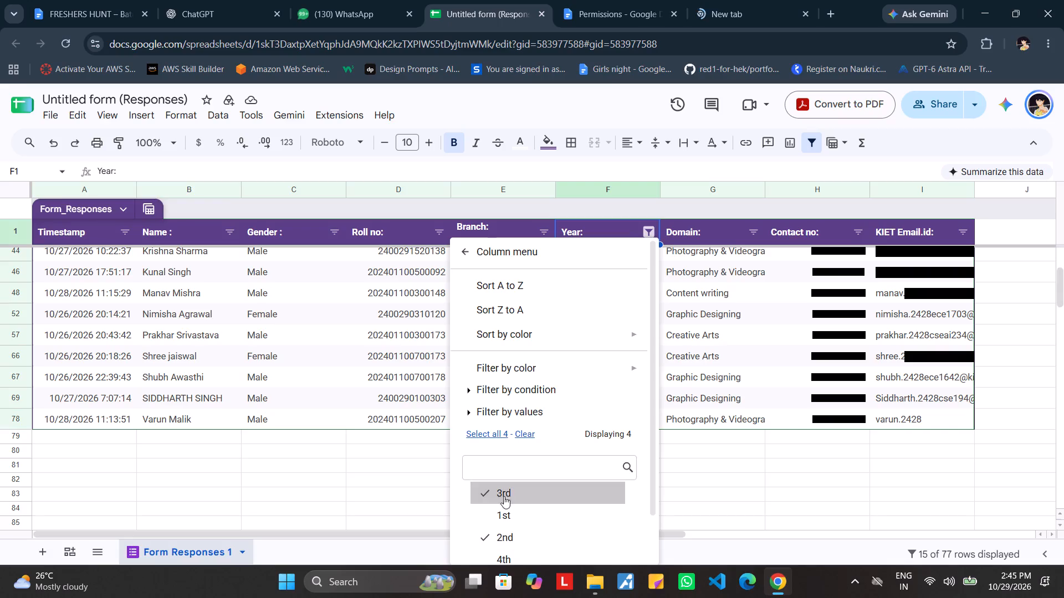
pyautogui.click(503, 492)
pyautogui.scroll(-2, 503, 492)
pyautogui.click(593, 538)
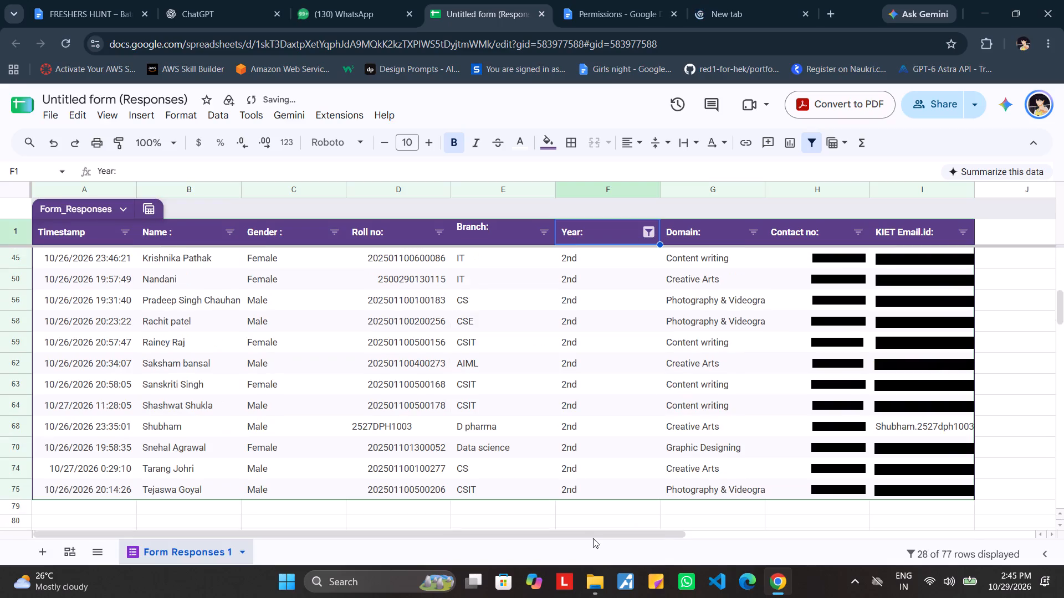
# Screenshot the 2nd-year table from the header through row 37, Name to Contact no columns, and paste it below the 3rd-year images.
pyautogui.scroll(6, 488, 419)
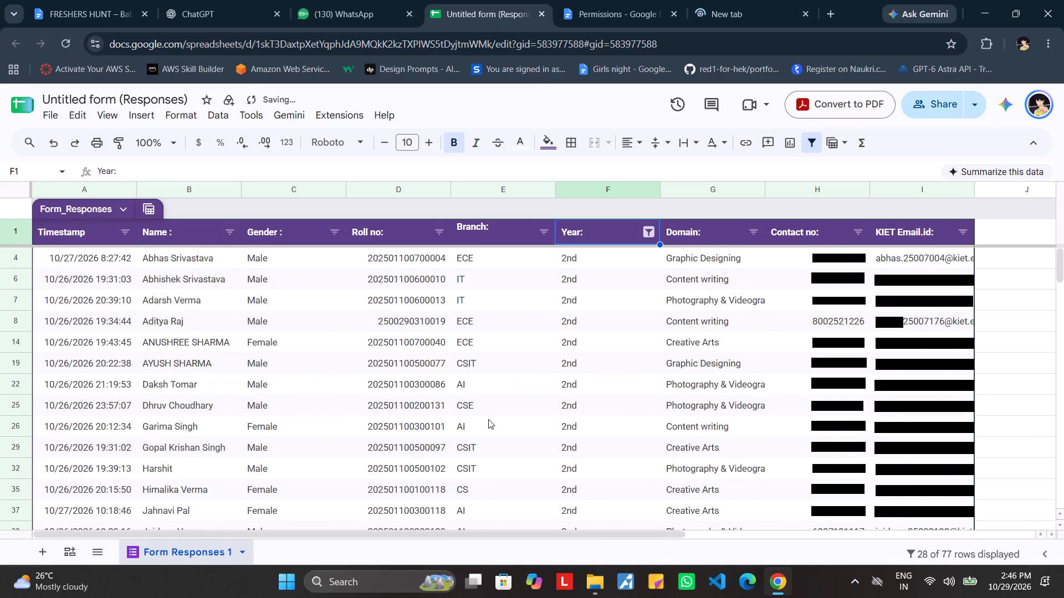
pyautogui.press('Print')
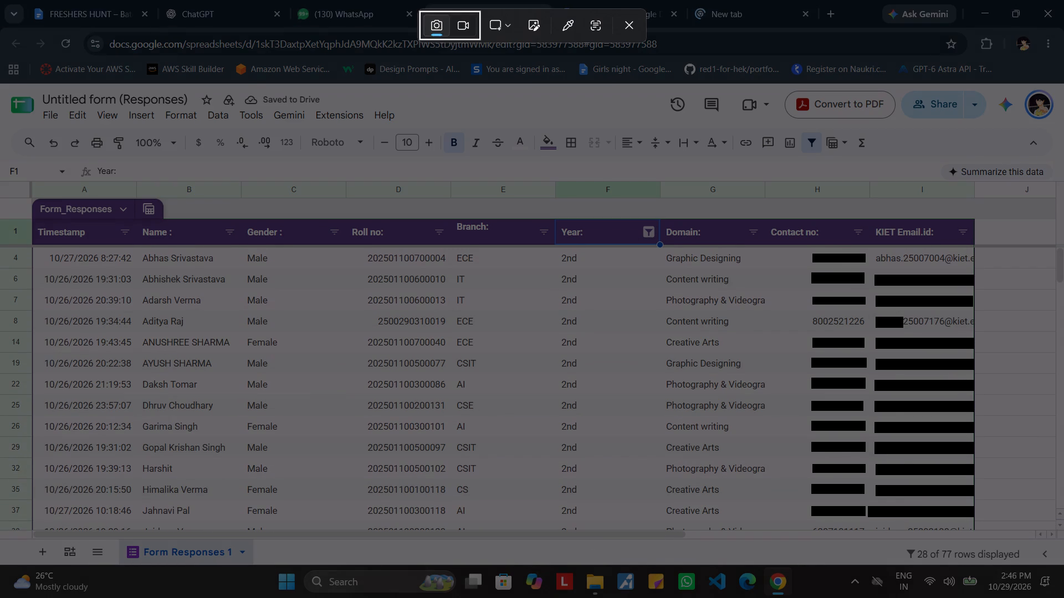
pyautogui.moveTo(134, 220); pyautogui.dragTo(715, 429)
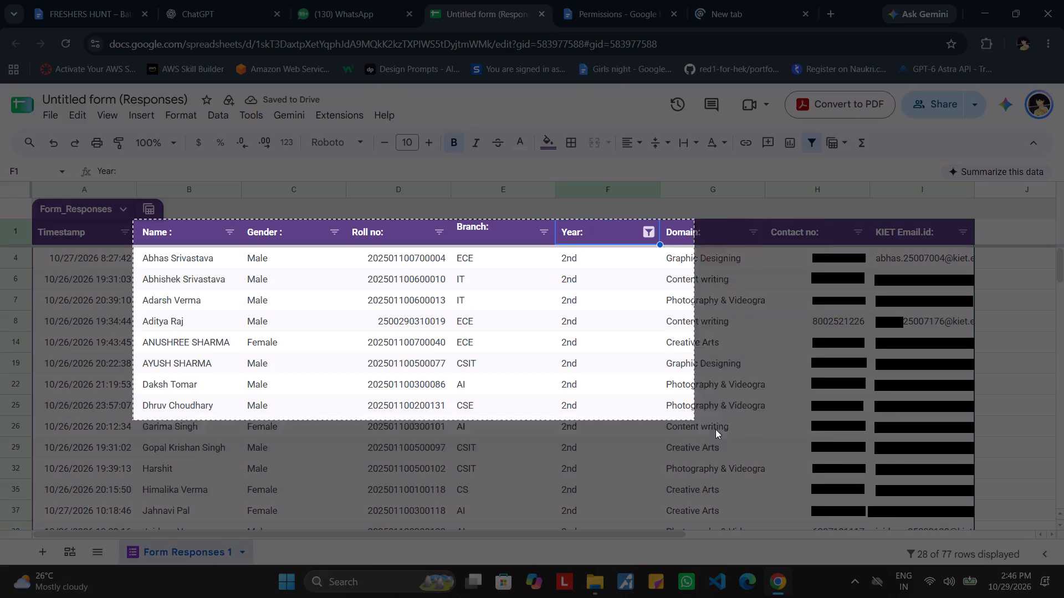
pyautogui.moveTo(715, 429); pyautogui.dragTo(865, 517)
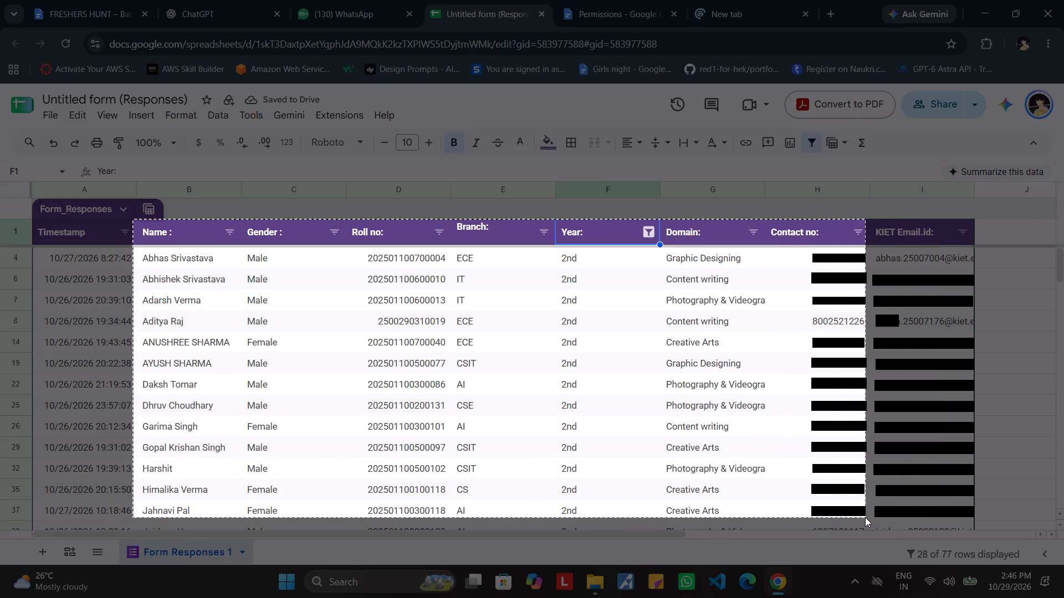
pyautogui.moveTo(865, 517); pyautogui.dragTo(873, 517)
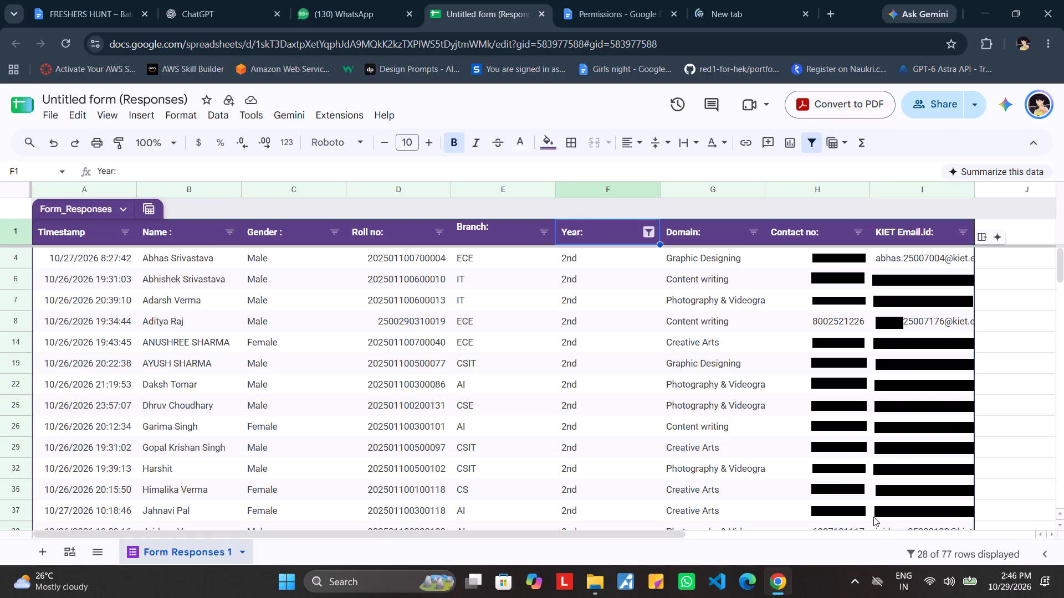
pyautogui.click(641, 0)
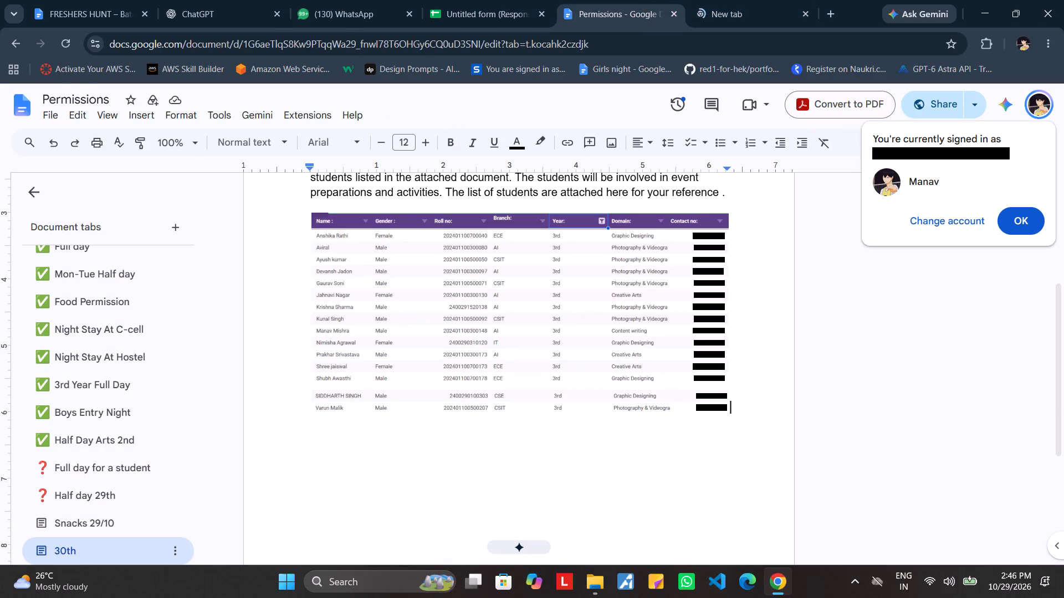
pyautogui.hotkey('ctrl', 'v')
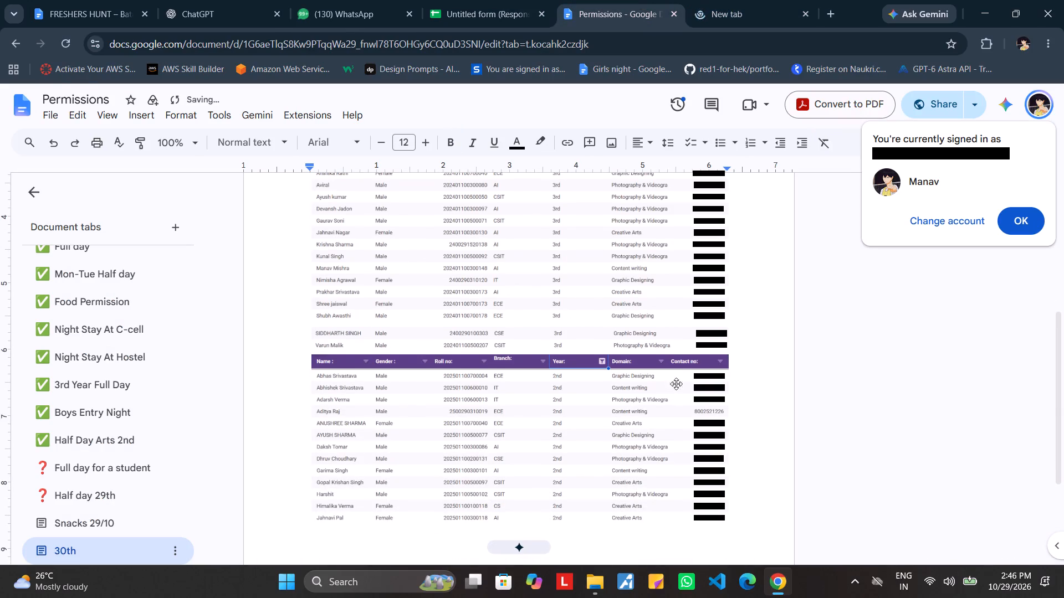
# Add the label "3rd Year." on its own line between the letter's body paragraph and the first table image.
pyautogui.scroll(2, 653, 310)
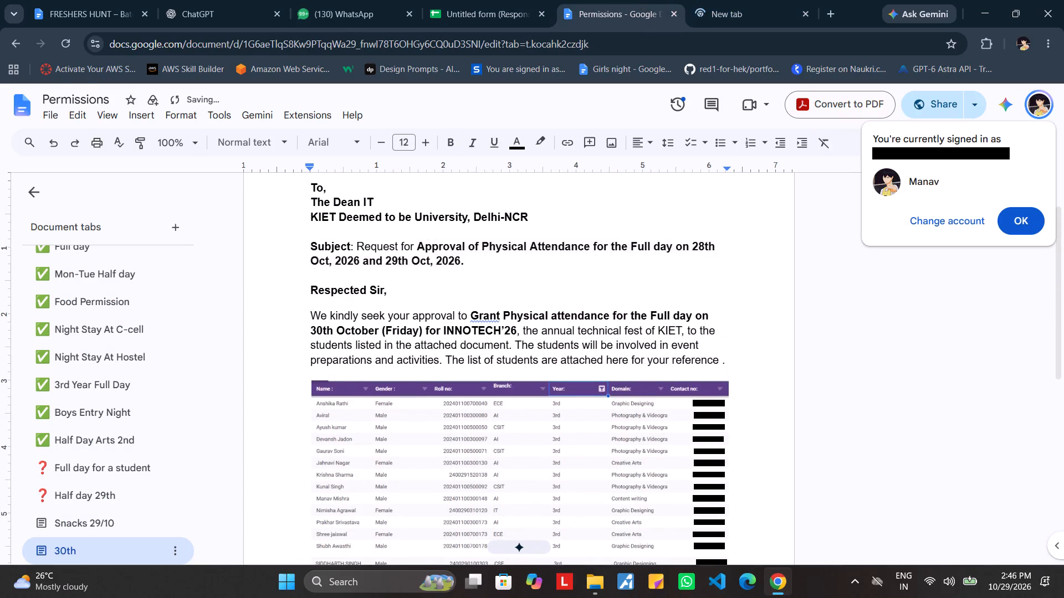
pyautogui.click(713, 374)
pyautogui.click(751, 359)
pyautogui.press('Return')
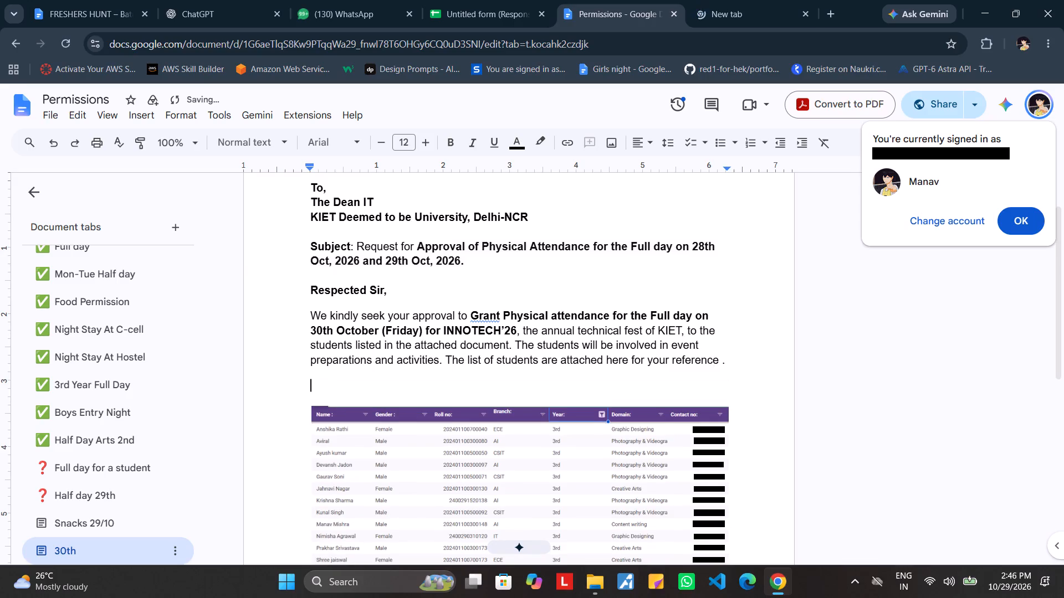
pyautogui.write('3rf')
pyautogui.press('space')
pyautogui.press('BackSpace')
pyautogui.press('BackSpace')
pyautogui.press('BackSpace')
pyautogui.write('ear')
pyautogui.press('space')
pyautogui.press('BackSpace')
pyautogui.press('.')
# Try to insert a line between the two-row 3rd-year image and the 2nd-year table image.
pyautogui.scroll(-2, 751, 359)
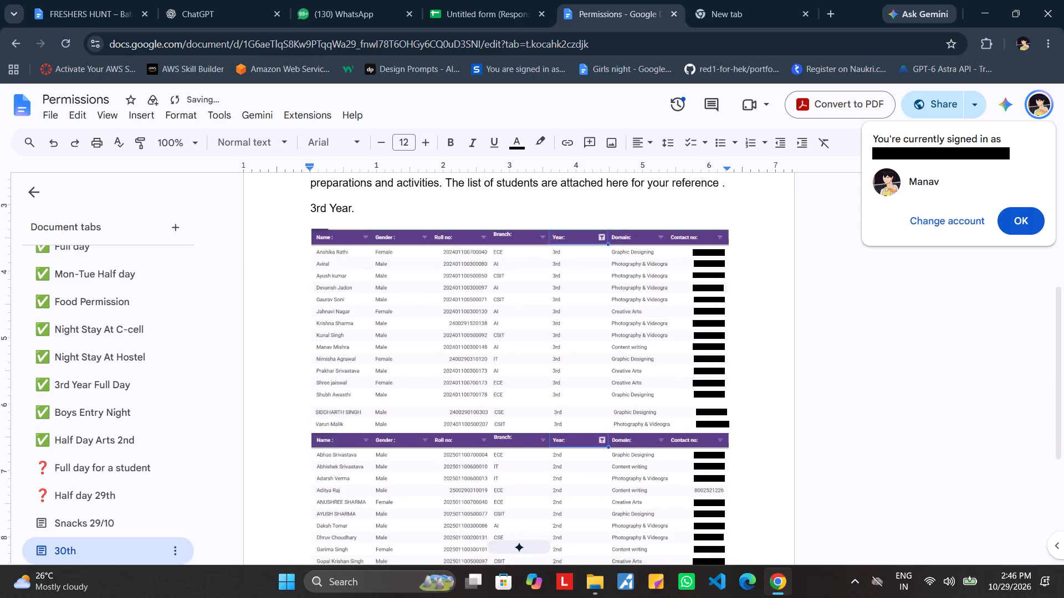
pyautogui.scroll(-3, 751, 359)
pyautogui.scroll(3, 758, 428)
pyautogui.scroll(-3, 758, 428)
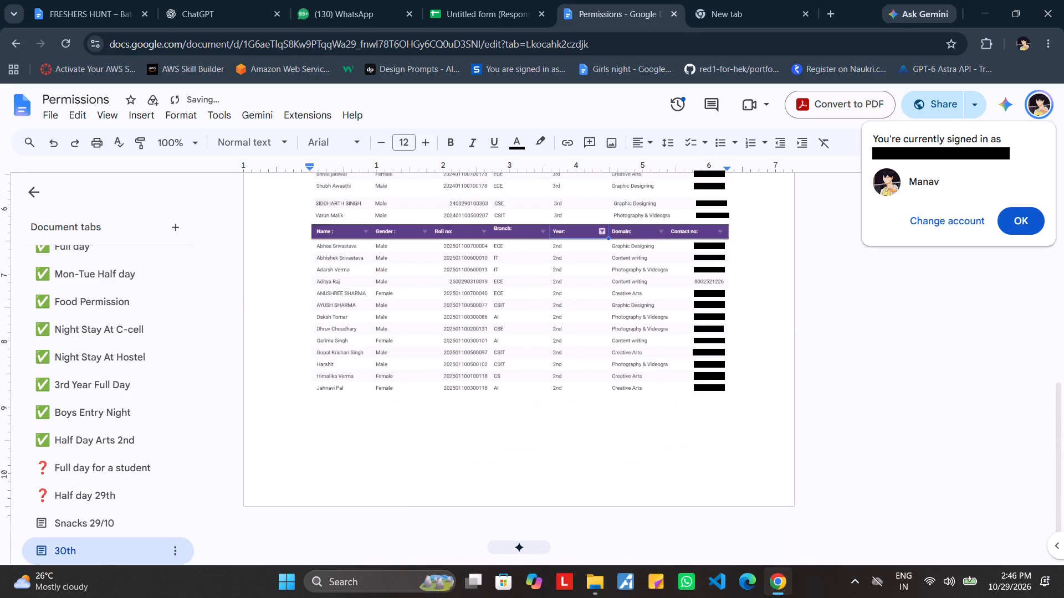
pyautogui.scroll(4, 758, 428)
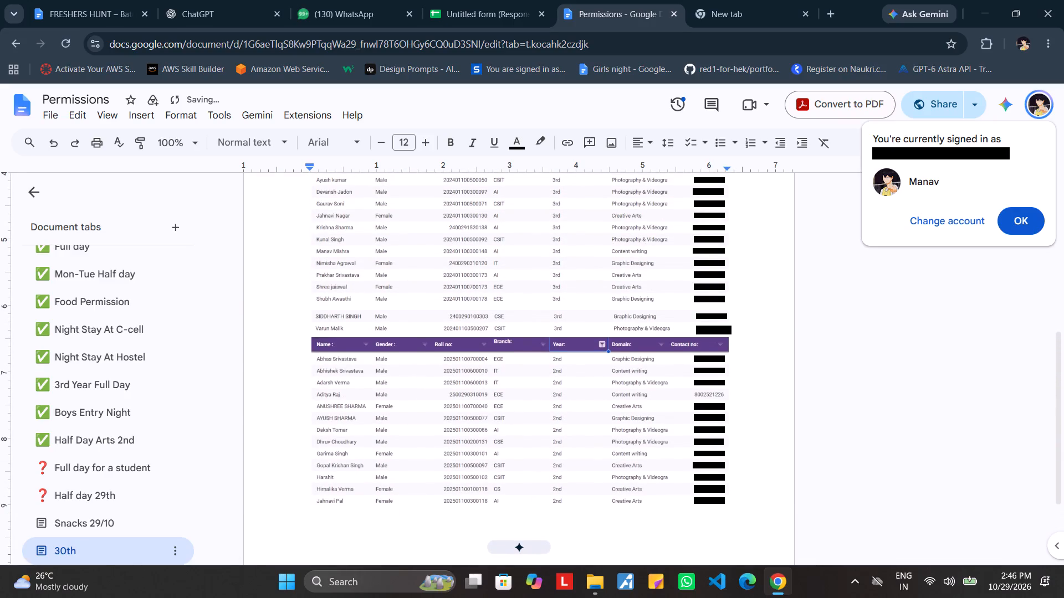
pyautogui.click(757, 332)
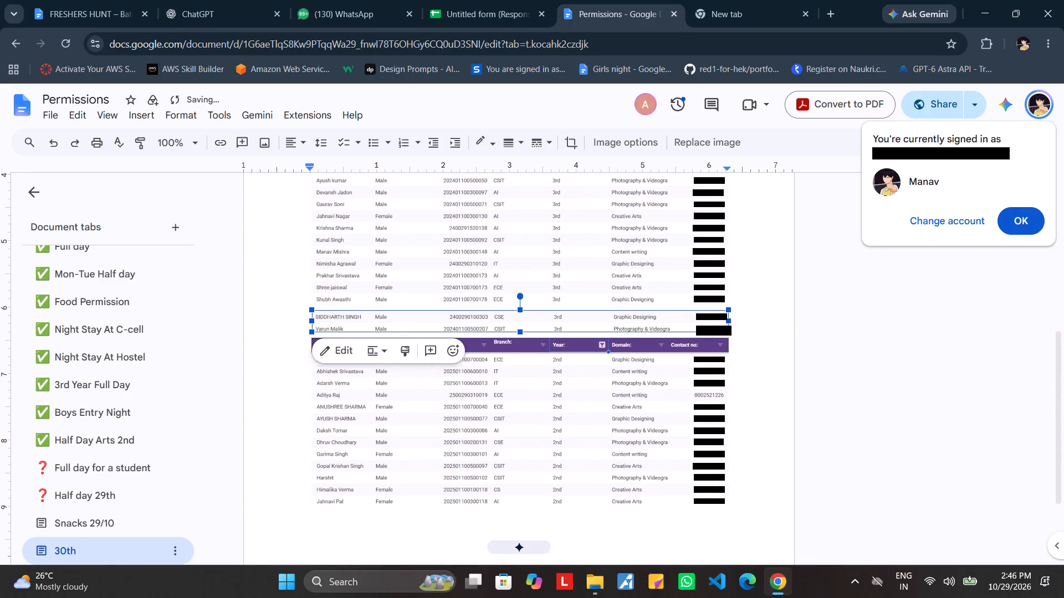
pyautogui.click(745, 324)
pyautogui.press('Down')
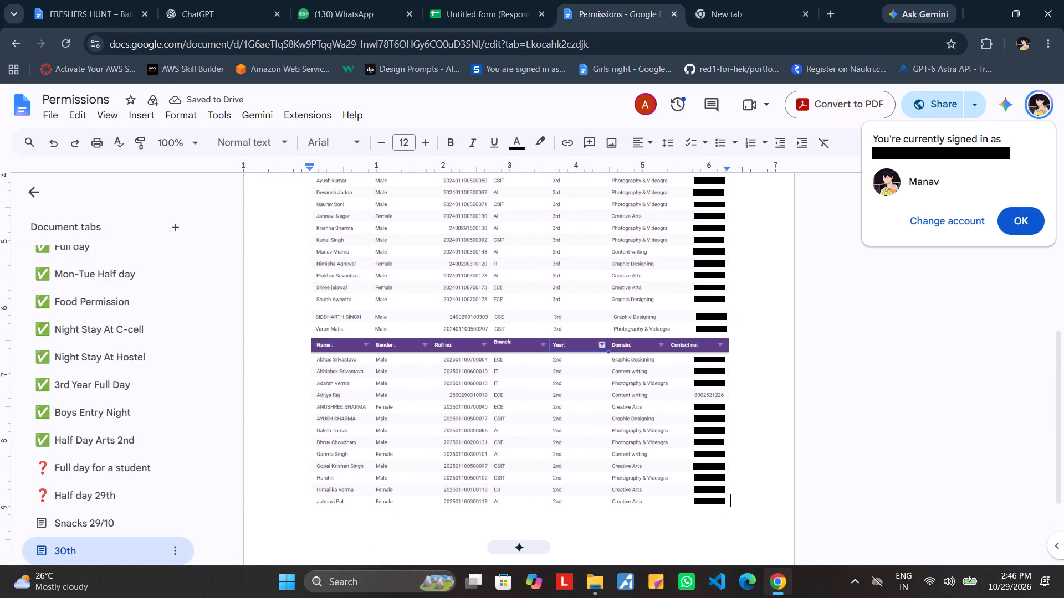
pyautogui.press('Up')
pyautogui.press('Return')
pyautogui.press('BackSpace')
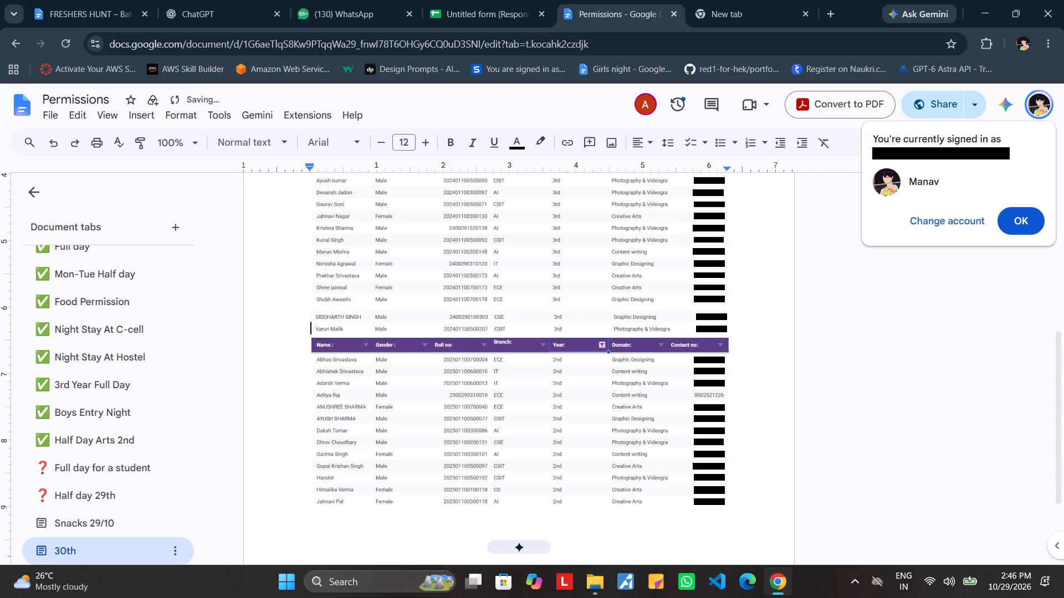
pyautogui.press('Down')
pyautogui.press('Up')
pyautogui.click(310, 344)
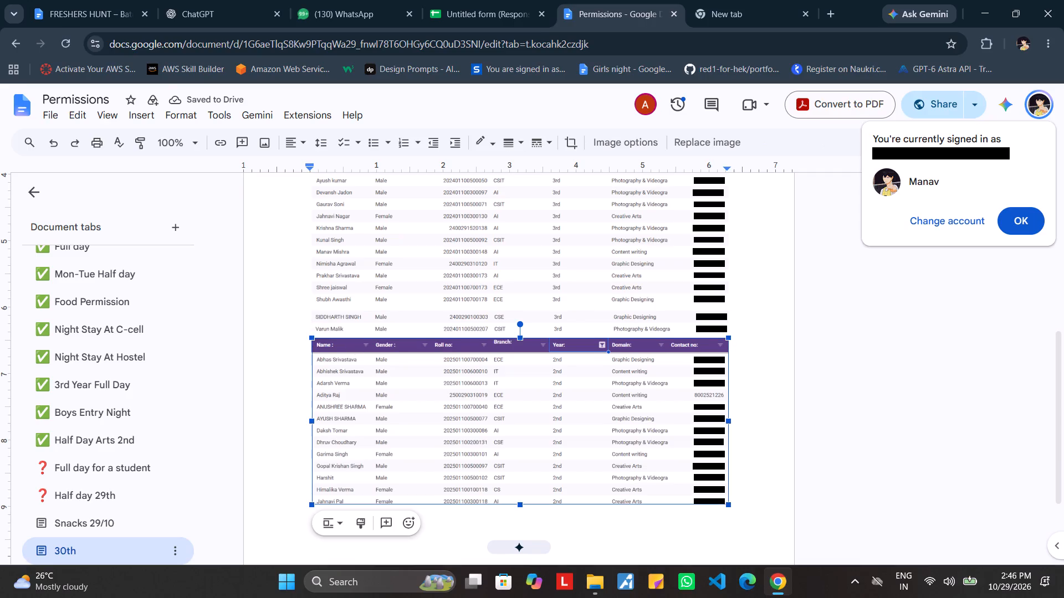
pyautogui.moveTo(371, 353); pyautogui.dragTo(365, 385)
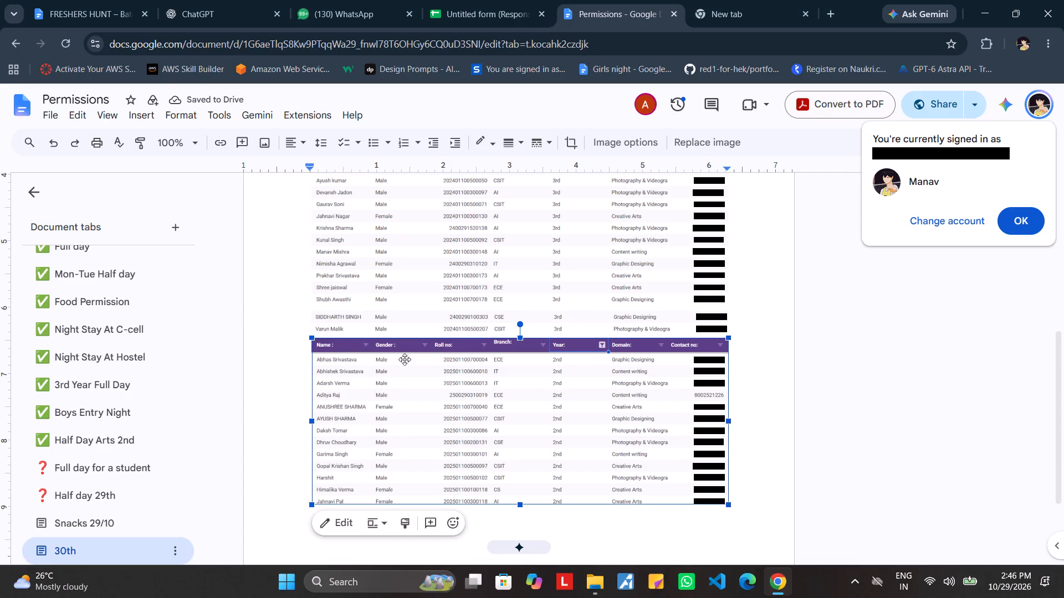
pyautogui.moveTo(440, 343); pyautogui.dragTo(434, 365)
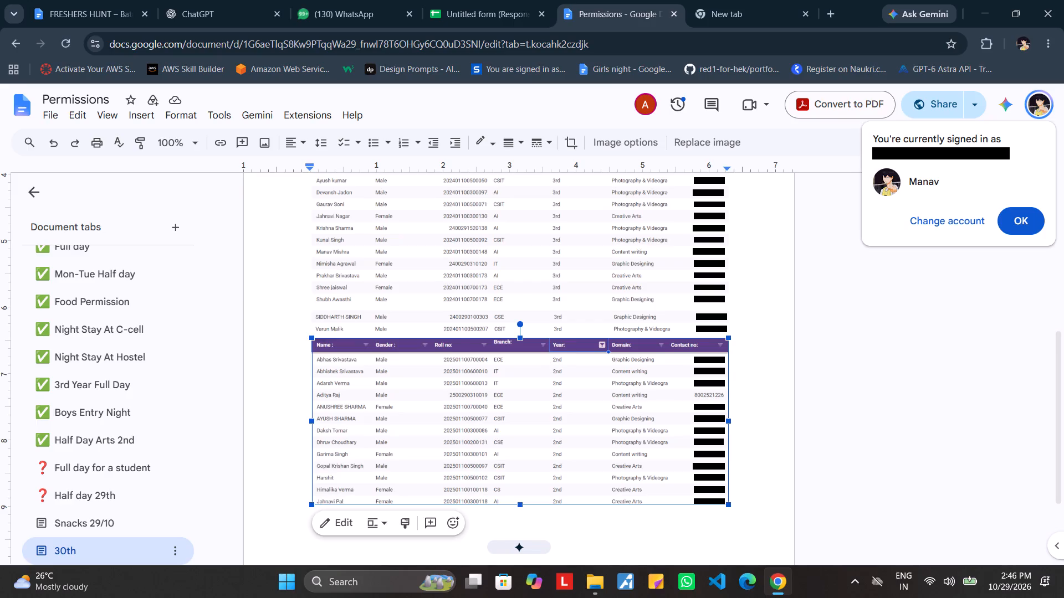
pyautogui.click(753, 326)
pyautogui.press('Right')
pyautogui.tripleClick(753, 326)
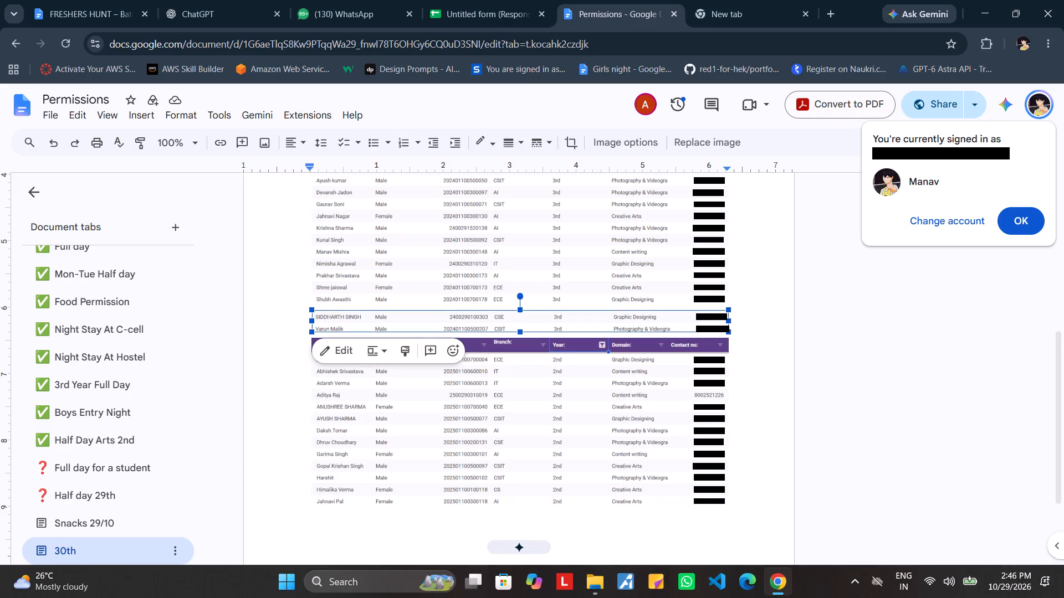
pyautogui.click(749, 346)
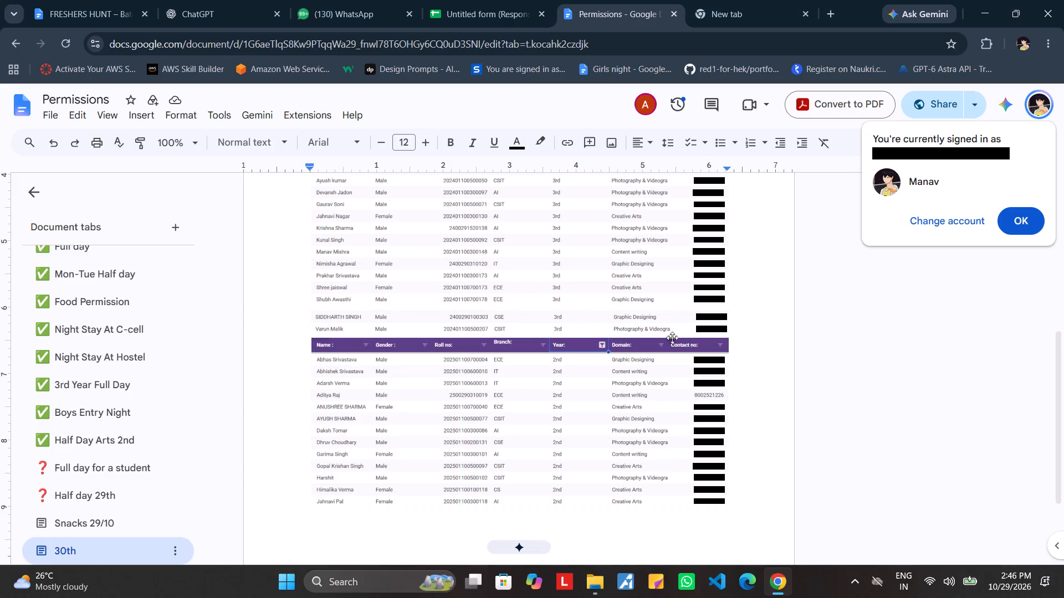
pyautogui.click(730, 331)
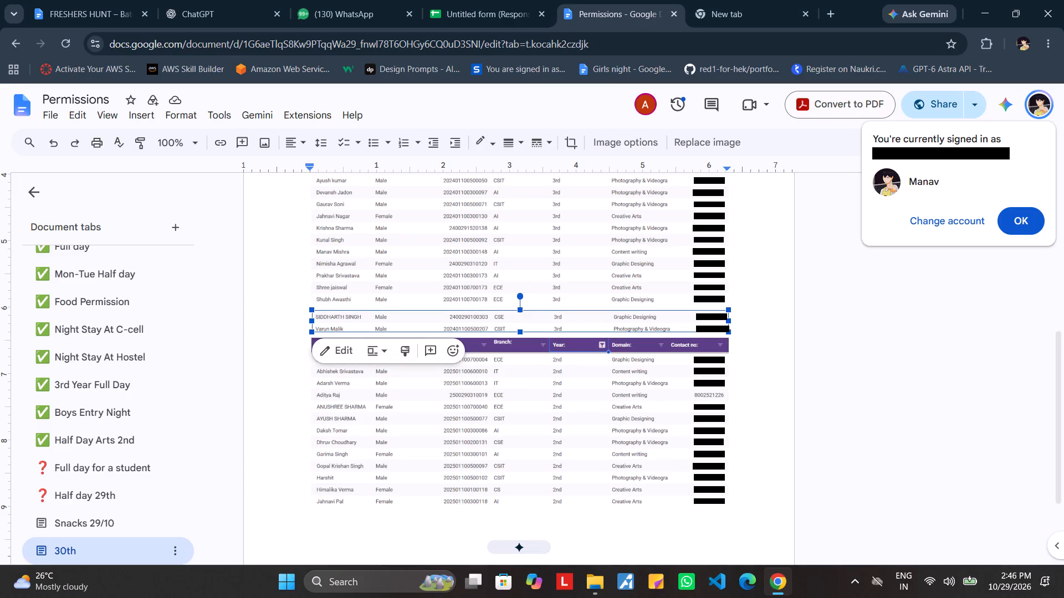
# Replace the two-row 3rd-year image above the 2nd-year table with an empty line.
pyautogui.doubleClick(750, 331)
pyautogui.press('Return')
pyautogui.scroll(1, 750, 331)
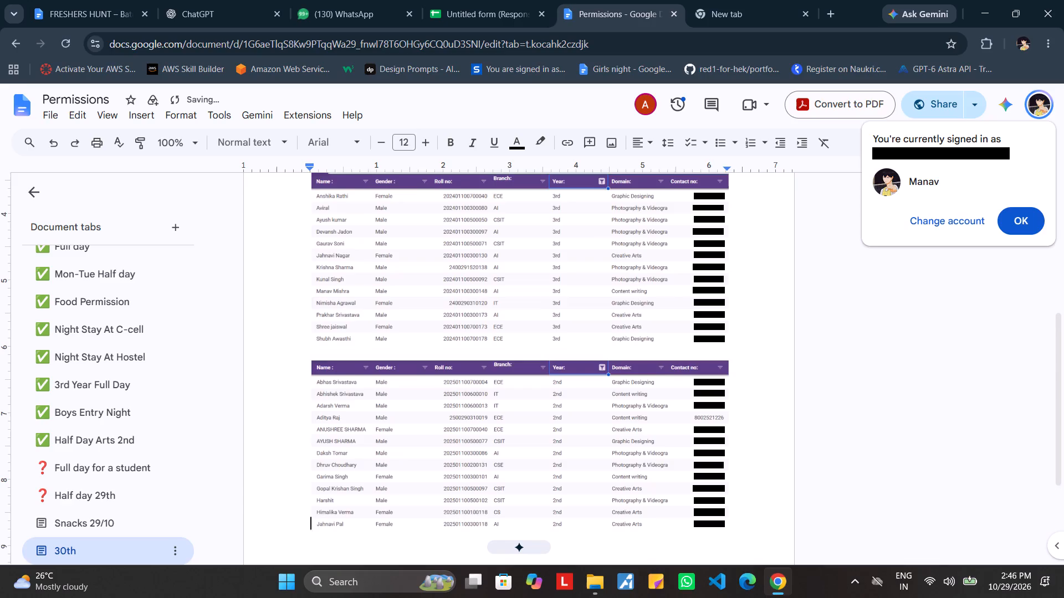
pyautogui.scroll(1, 750, 331)
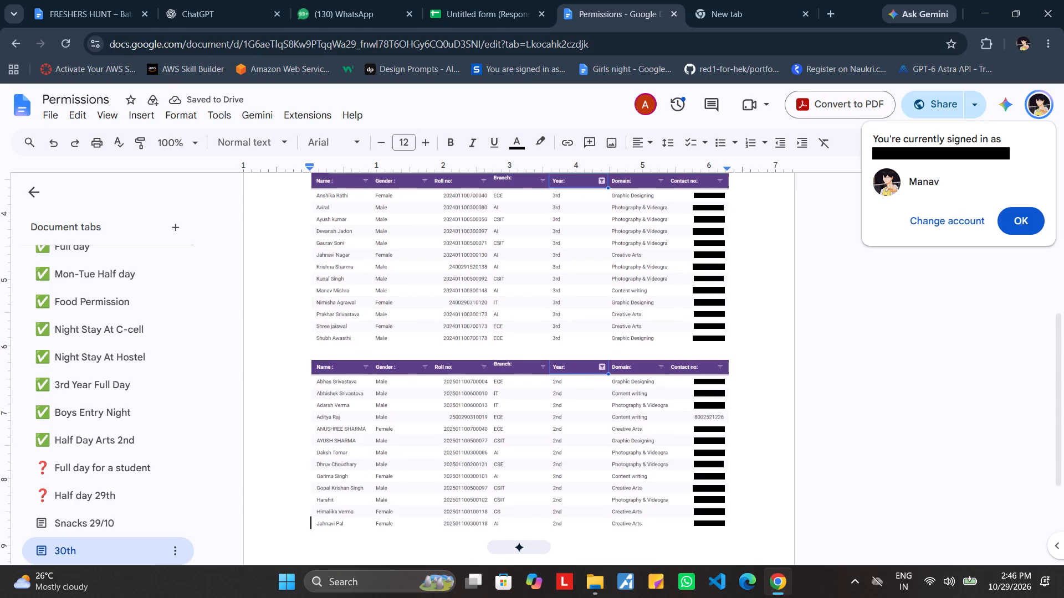
# Add the label "2nd Year" on its own line directly above the 2nd-year table image.
pyautogui.click(316, 344)
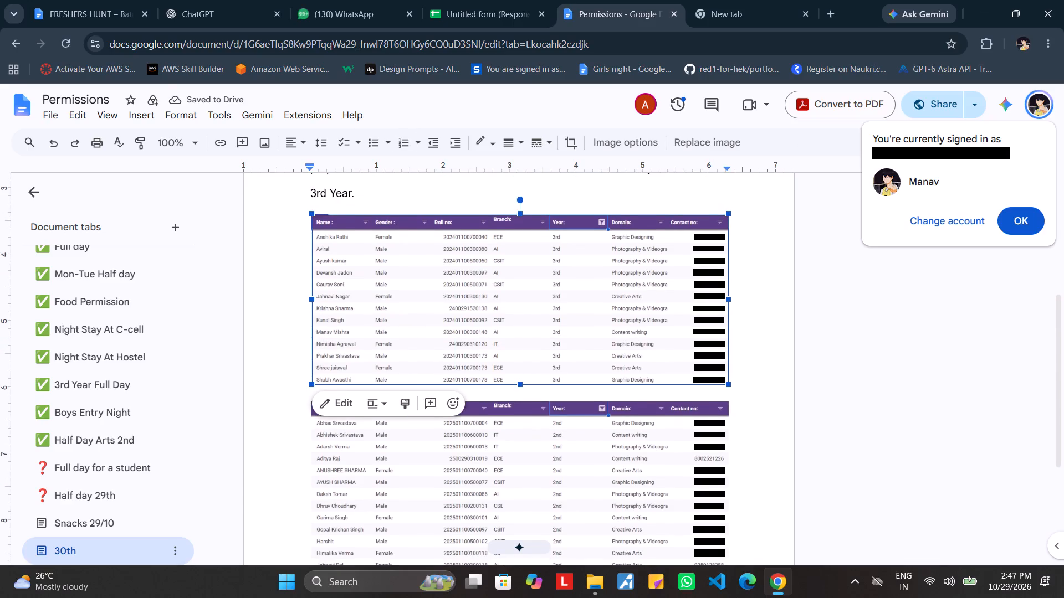
pyautogui.click(764, 361)
pyautogui.press('Return')
pyautogui.write('2nd')
pyautogui.press('space')
pyautogui.write('ae')
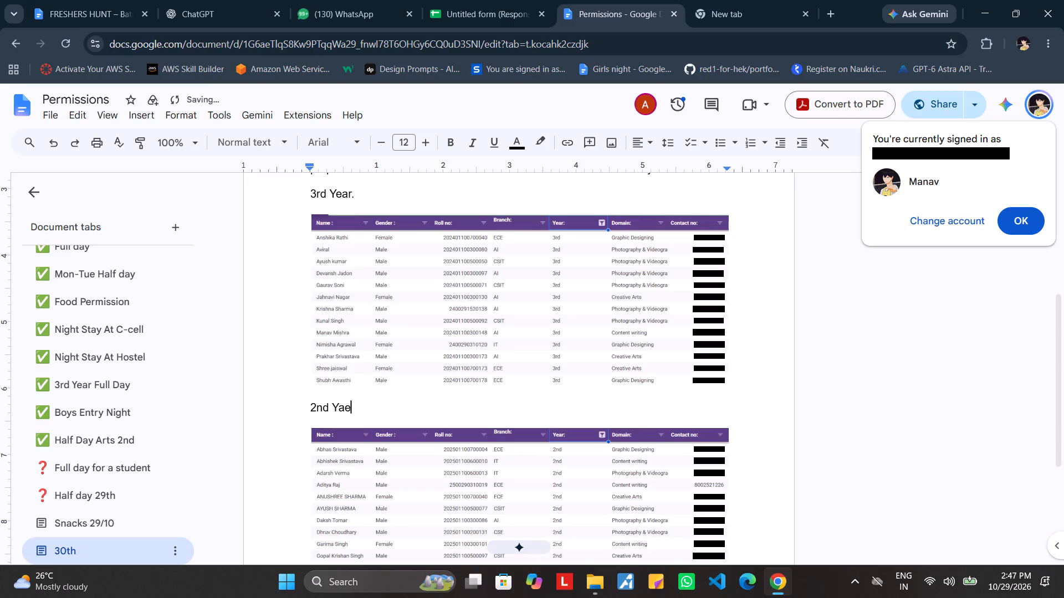
pyautogui.press('BackSpace')
pyautogui.press('Delete')
pyautogui.press('Delete')
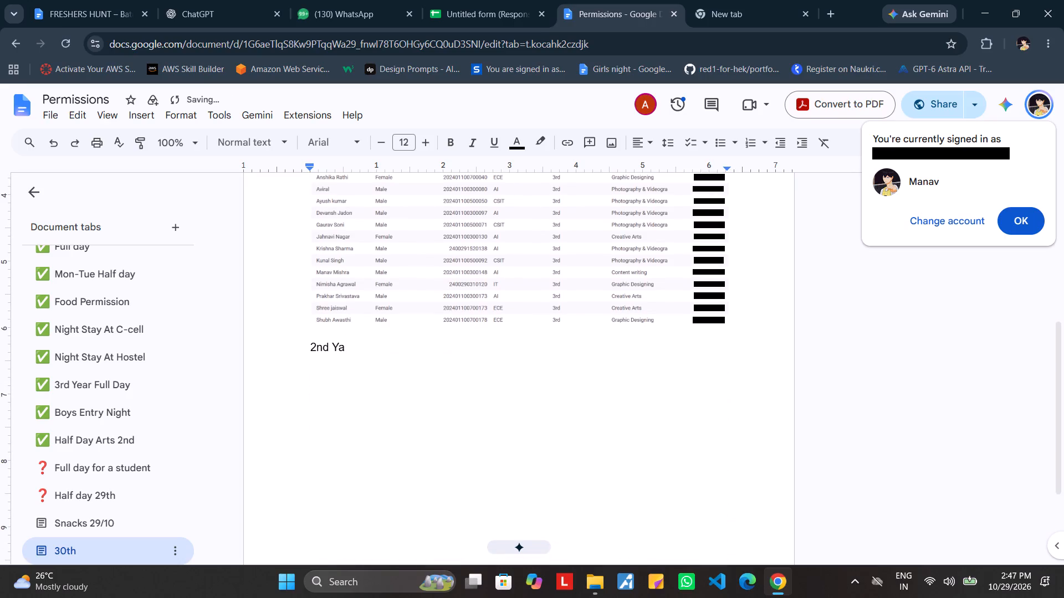
pyautogui.hotkey('ctrl', 'z')
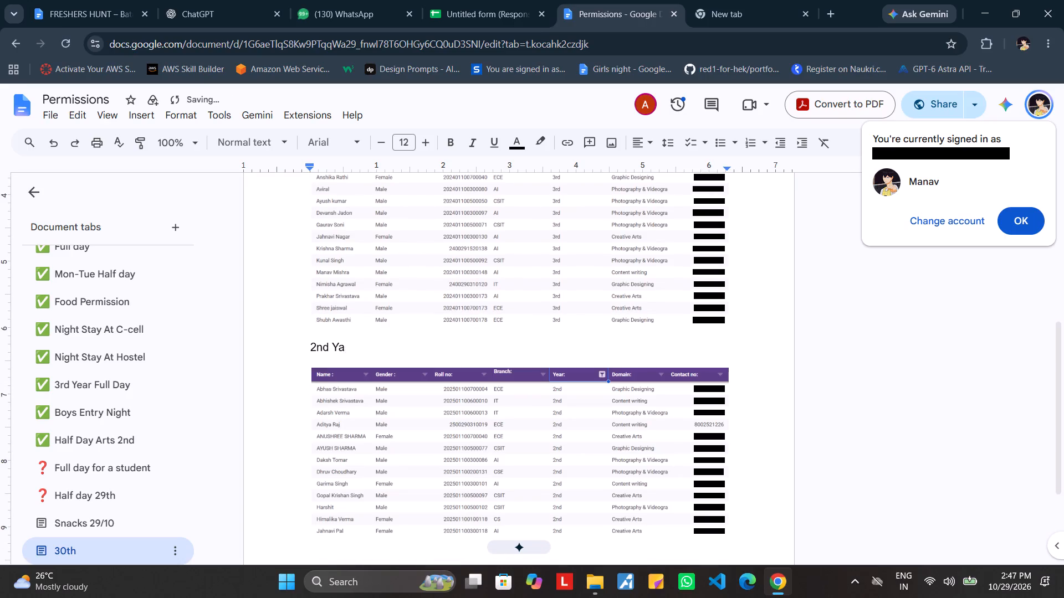
pyautogui.hotkey('ctrl', 'z')
pyautogui.press('BackSpace')
pyautogui.press('BackSpace')
pyautogui.write('ear')
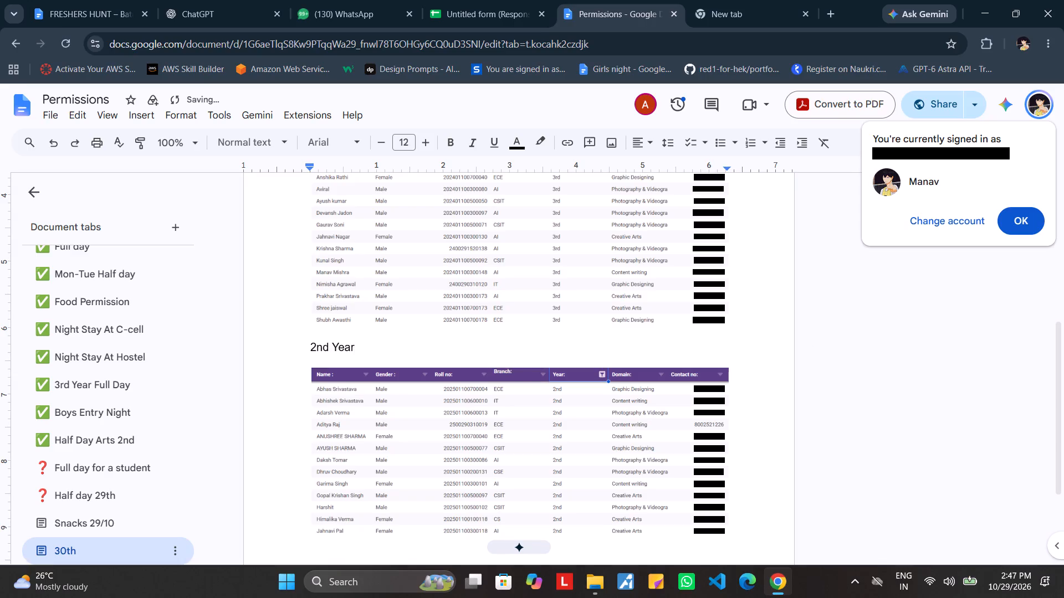
# Insert an empty line between the 3rd-year table image and the "2nd Year" label.
pyautogui.click(733, 319)
pyautogui.press('Return')
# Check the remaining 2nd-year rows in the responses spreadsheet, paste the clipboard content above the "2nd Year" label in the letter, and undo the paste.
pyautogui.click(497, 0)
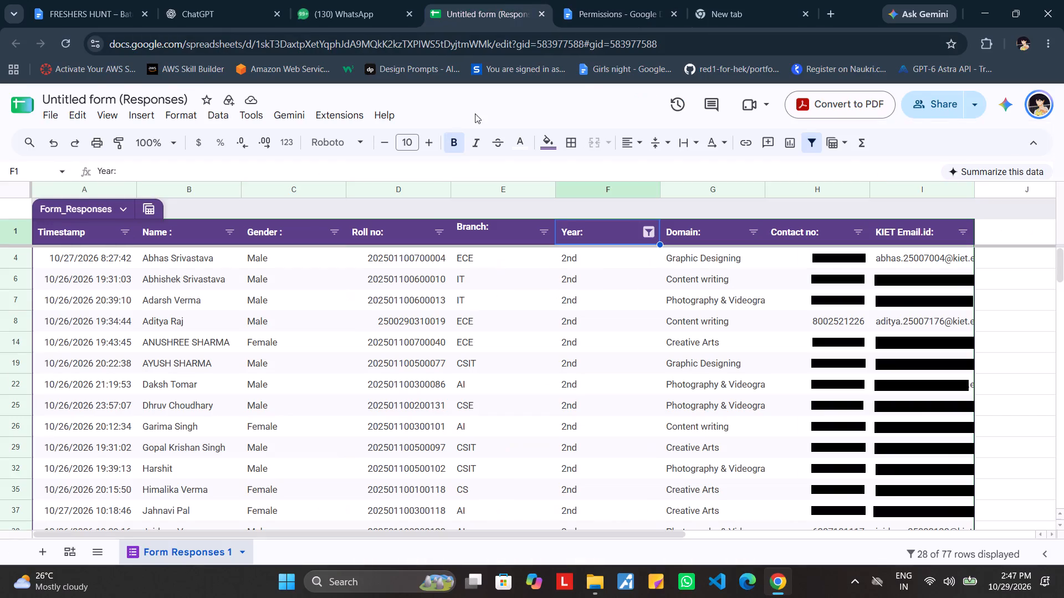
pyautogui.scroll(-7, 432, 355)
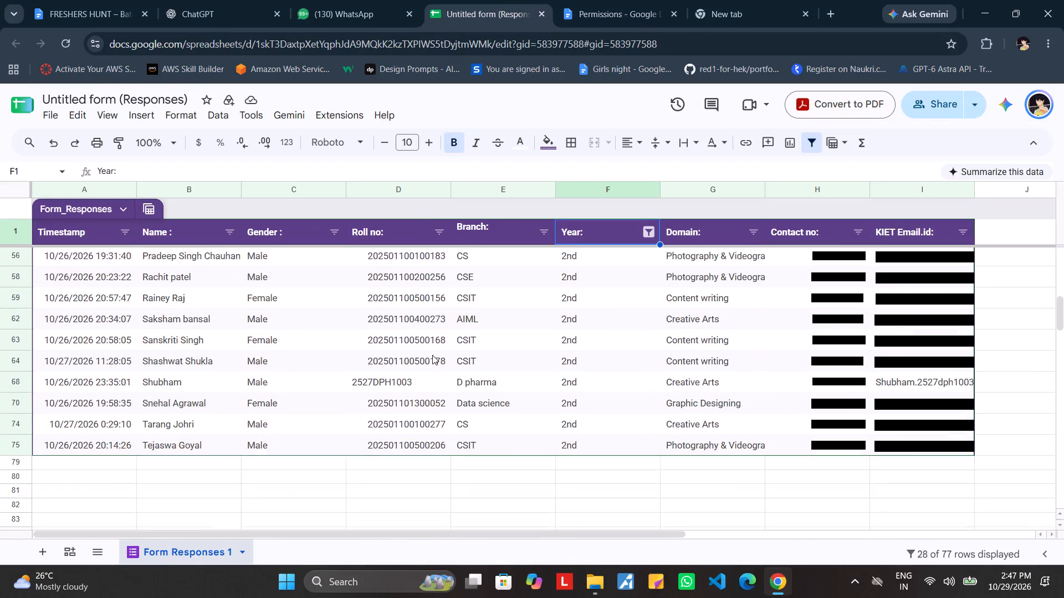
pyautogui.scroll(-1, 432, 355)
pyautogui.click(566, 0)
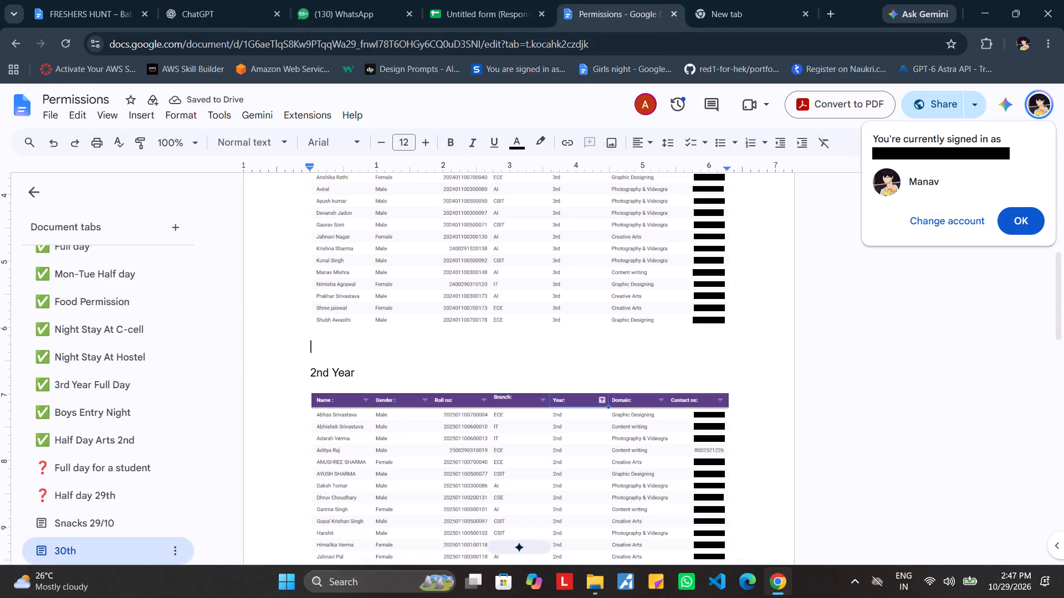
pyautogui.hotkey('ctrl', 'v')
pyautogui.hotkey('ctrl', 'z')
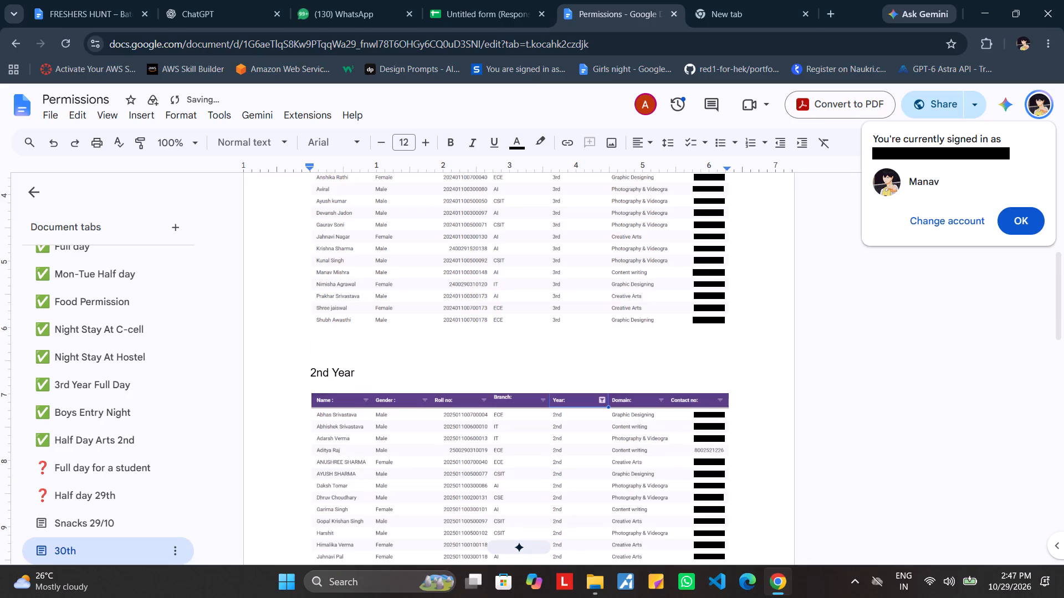
# Paste the two-row 3rd-year image from the clipboard history into the empty line above the "2nd Year" label.
pyautogui.press('super+v')
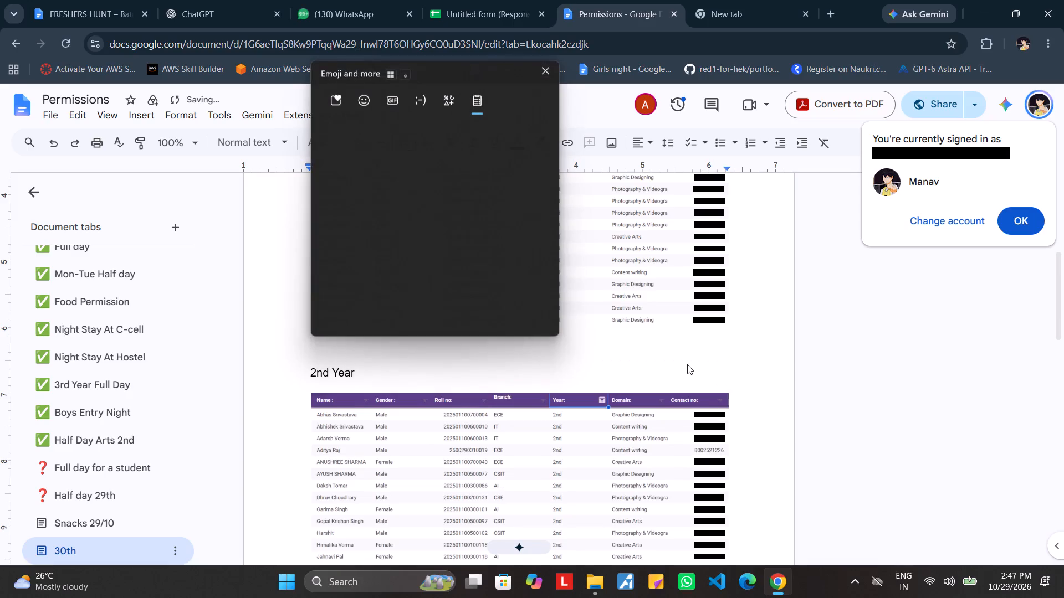
pyautogui.scroll(-1, 411, 264)
pyautogui.click(430, 238)
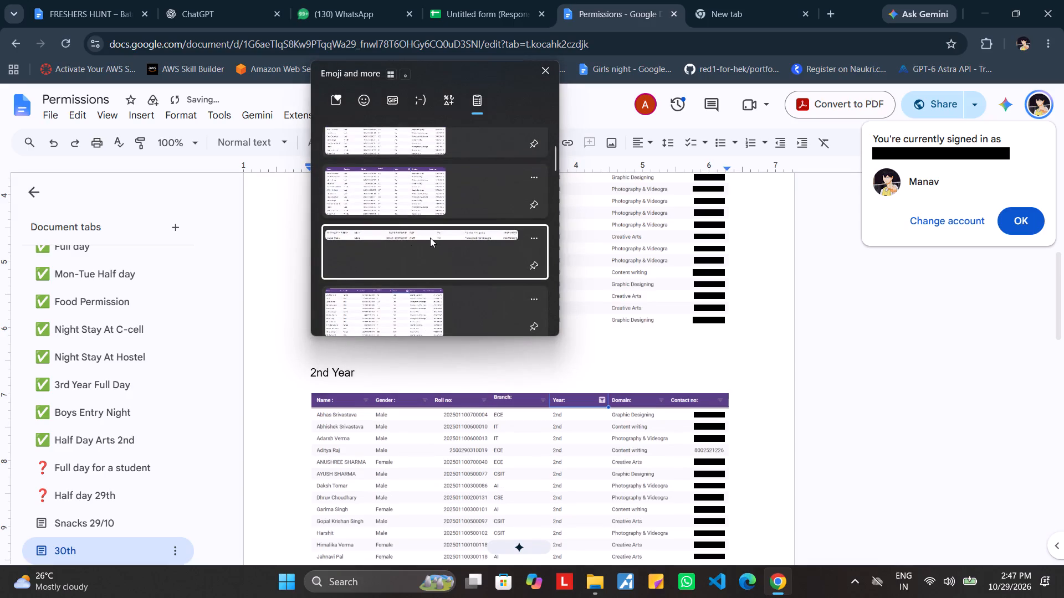
pyautogui.hotkey('ctrl', 'v')
pyautogui.scroll(-3, 700, 341)
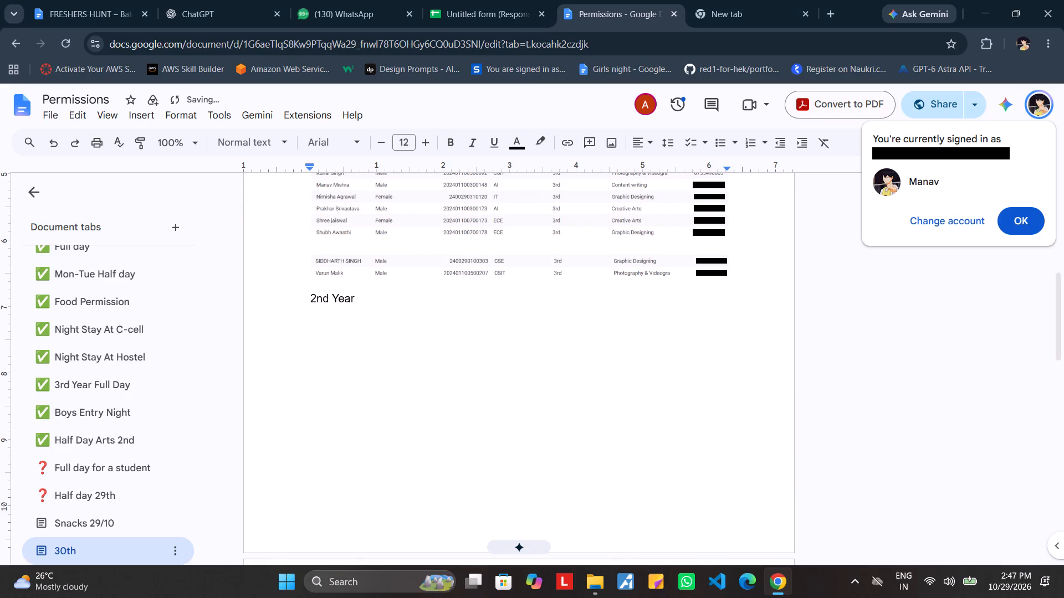
# Insert eight empty lines before the "2nd Year" label to move it down away from the 3rd-year images.
pyautogui.click(310, 296)
pyautogui.press('Return')
pyautogui.press('Return')
pyautogui.press('Return')
pyautogui.press('Return')
pyautogui.press('Return')
pyautogui.press('Return')
pyautogui.press('Return')
pyautogui.press('Return')
pyautogui.scroll(-6, 310, 296)
pyautogui.scroll(1, 310, 296)
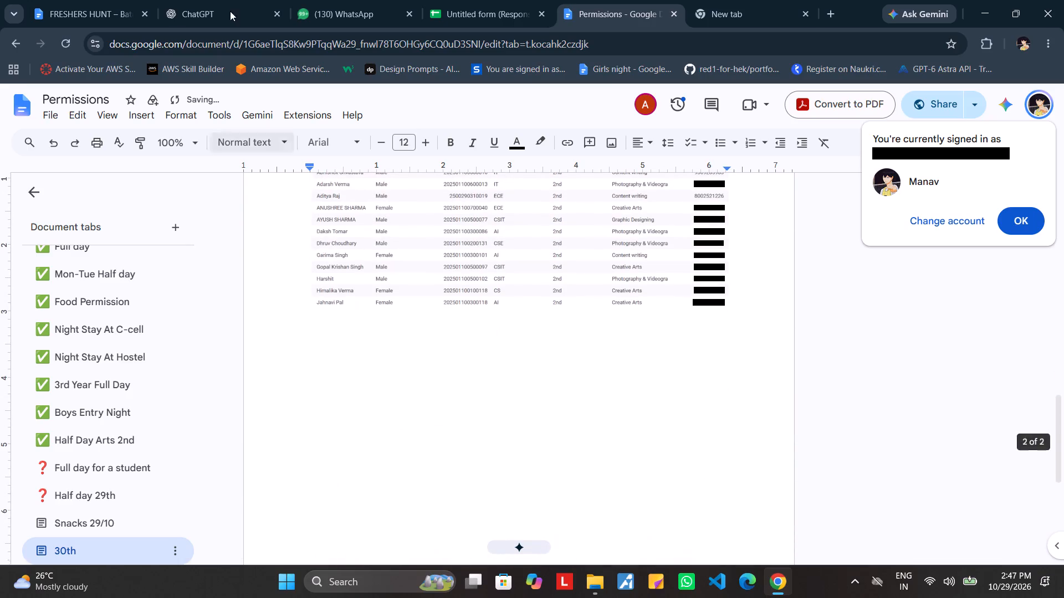
# Capture sheet rows 38 to 75 of the 2nd-year responses, Name through Contact no., and paste the image on a new line below the 2nd-year table.
pyautogui.click(440, 0)
pyautogui.scroll(1, 360, 397)
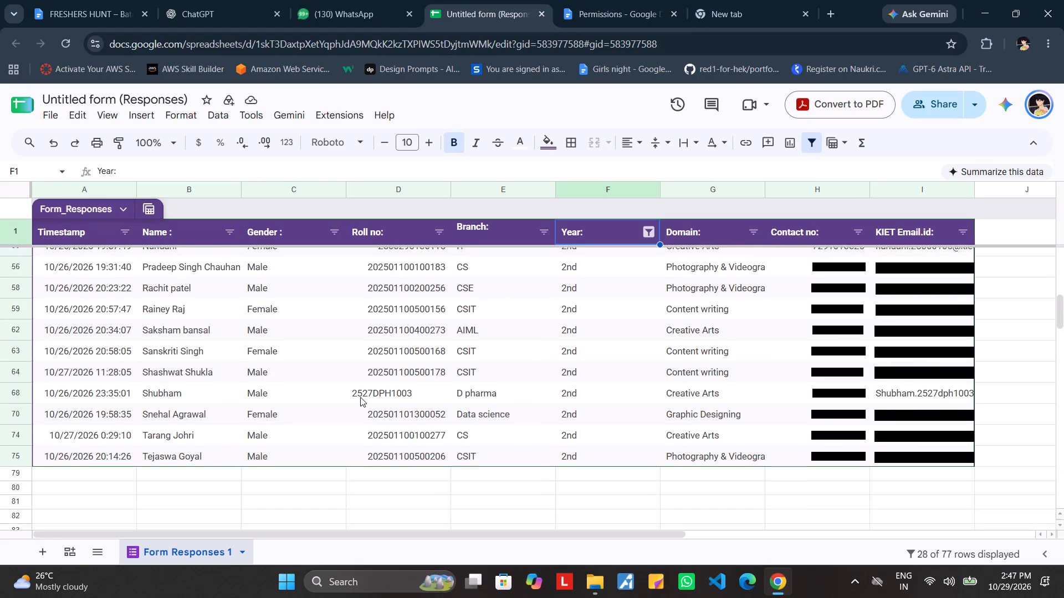
pyautogui.scroll(3, 360, 397)
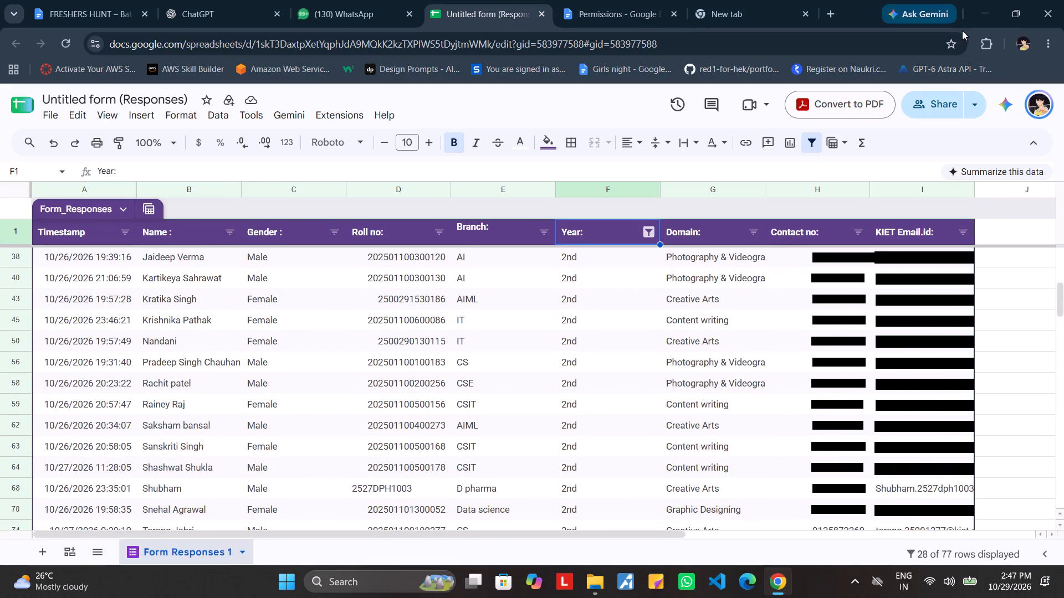
pyautogui.click(1040, 43)
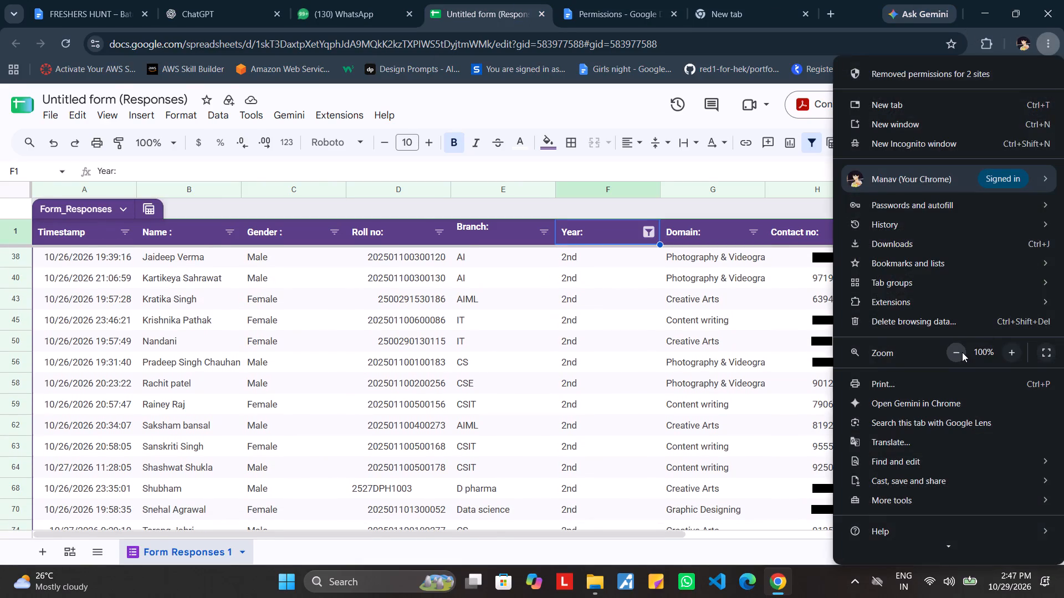
pyautogui.click(962, 352)
pyautogui.click(432, 535)
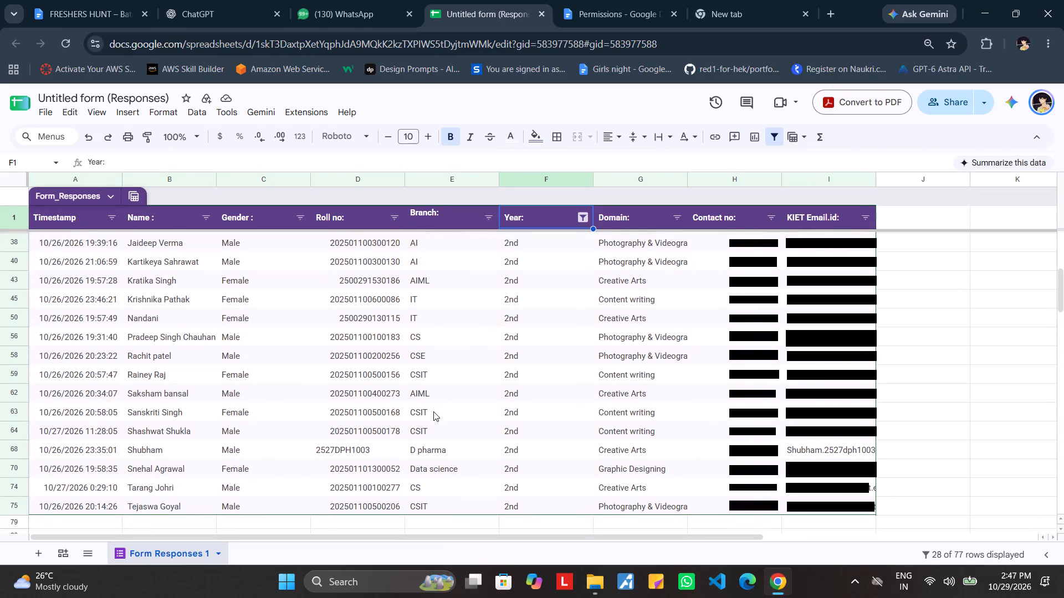
pyautogui.press('Print')
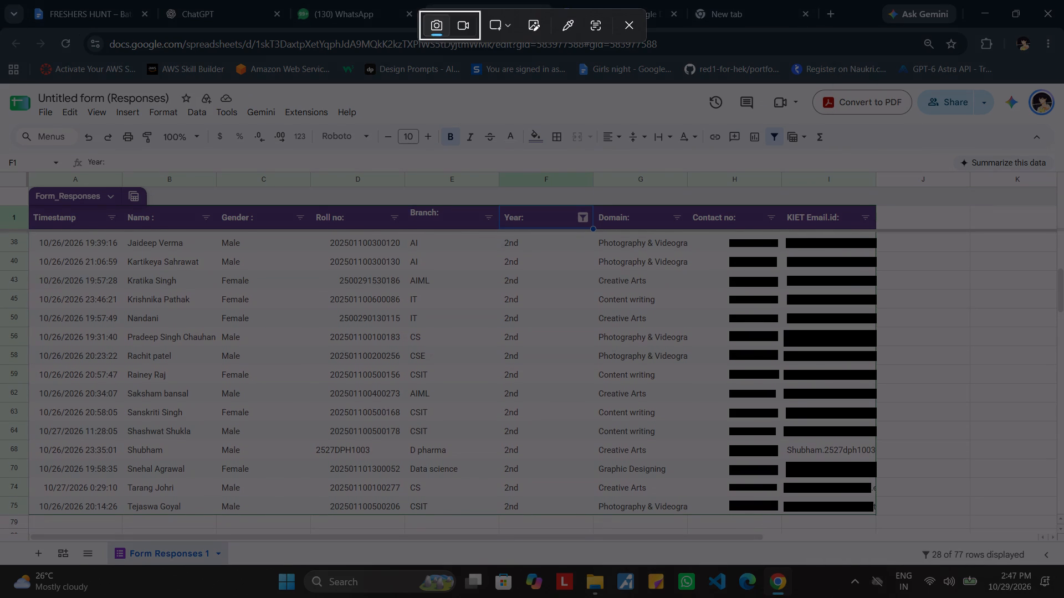
pyautogui.moveTo(122, 231); pyautogui.dragTo(753, 578)
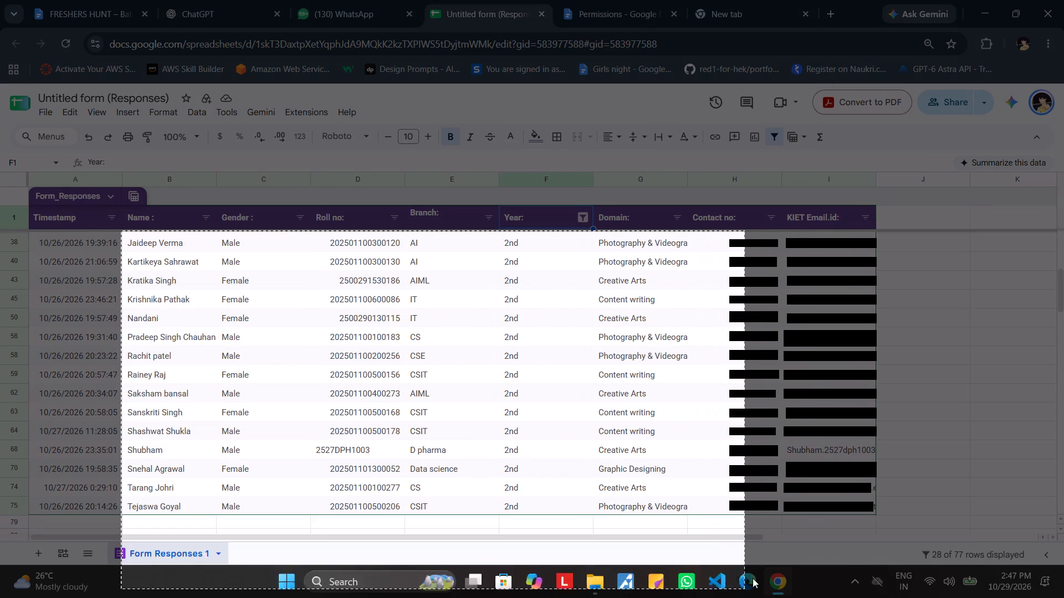
pyautogui.moveTo(753, 578); pyautogui.dragTo(782, 511)
pyautogui.click(623, 0)
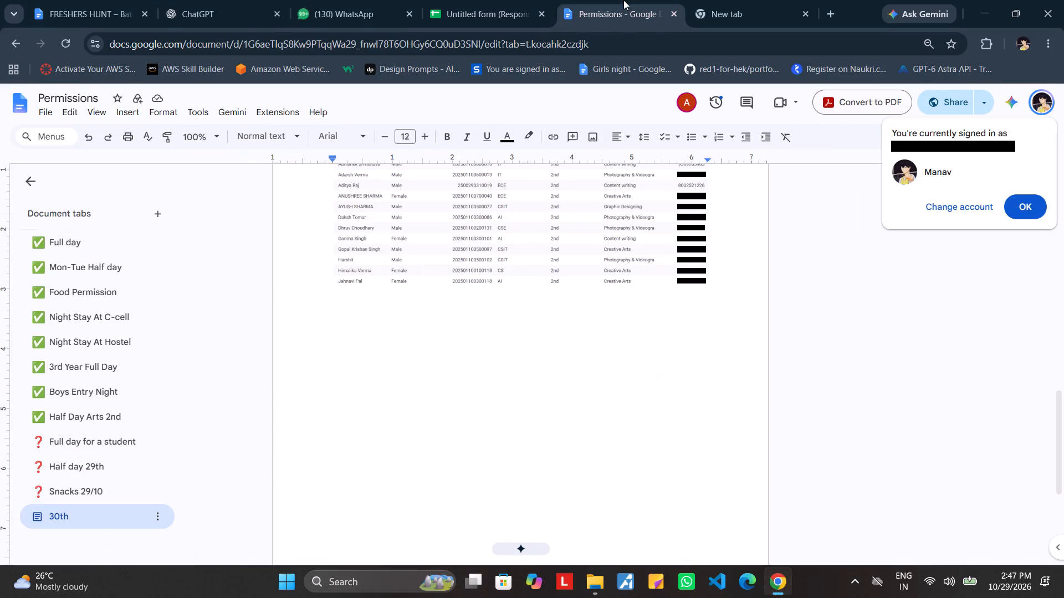
pyautogui.click(727, 278)
pyautogui.press('Return')
pyautogui.hotkey('ctrl', 'v')
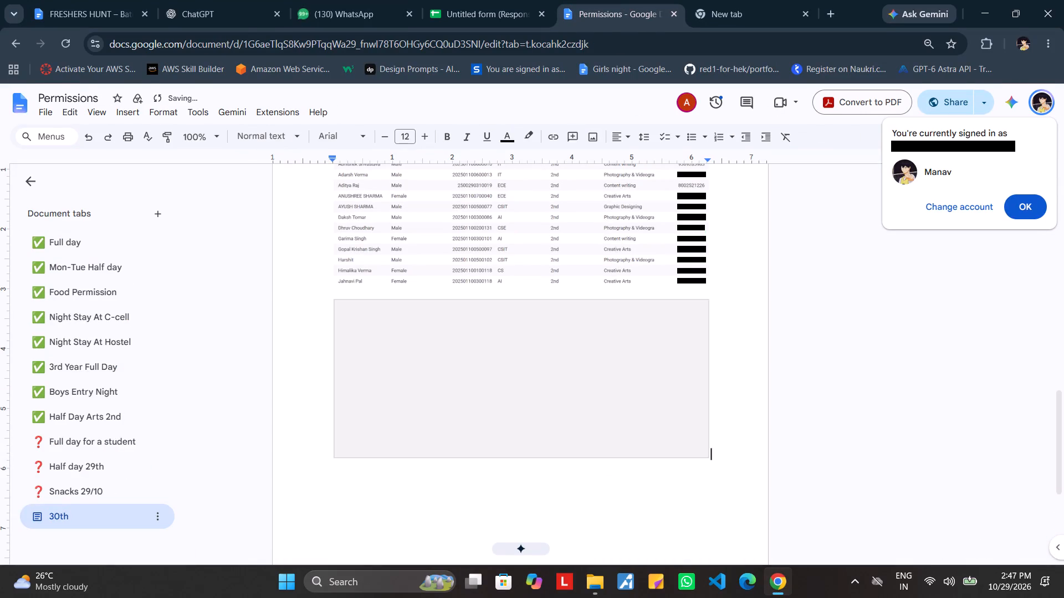
# Add the label "1st year" below the second 2nd-year image, followed by a new line.
pyautogui.press('Return')
pyautogui.press('2')
pyautogui.press('BackSpace')
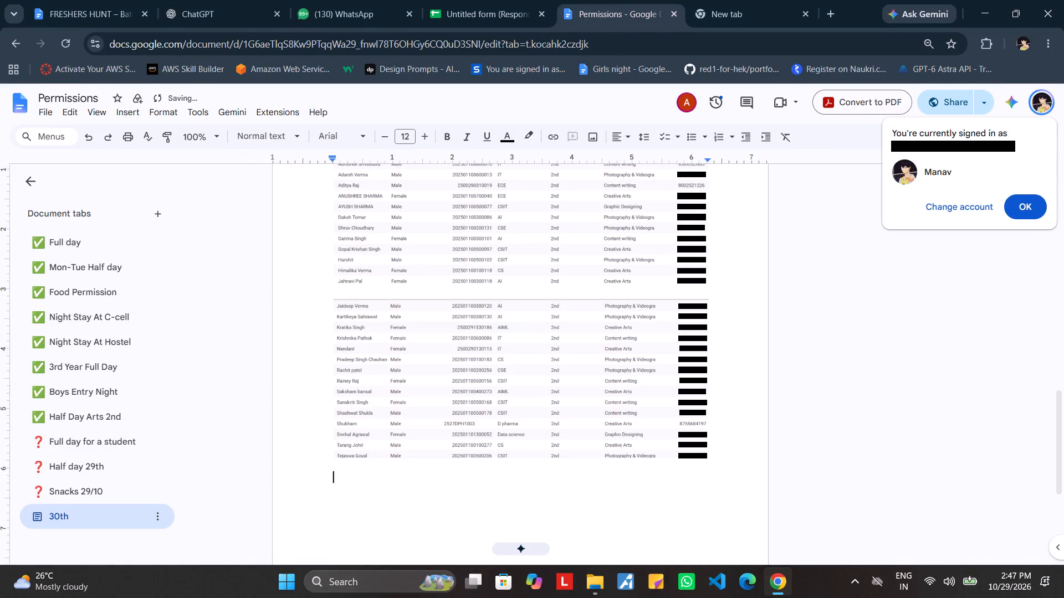
pyautogui.press('BackSpace')
pyautogui.write('1st yea')
pyautogui.press('BackSpace')
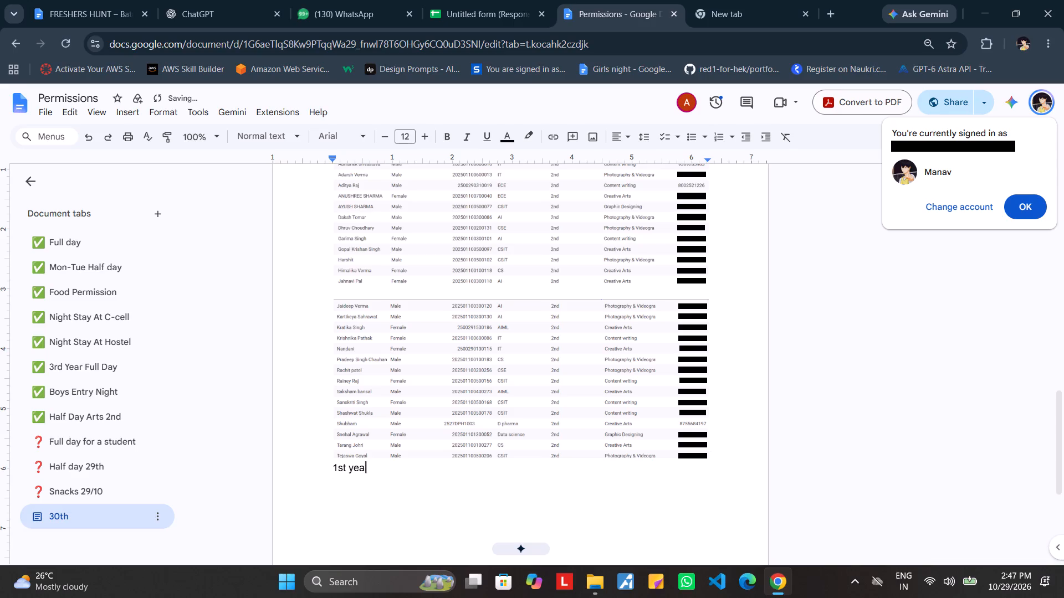
pyautogui.write('ar')
pyautogui.press('space')
pyautogui.press('Return')
# Filter the Year column in the responses spreadsheet to show only 1st instead of 2nd.
pyautogui.click(507, 0)
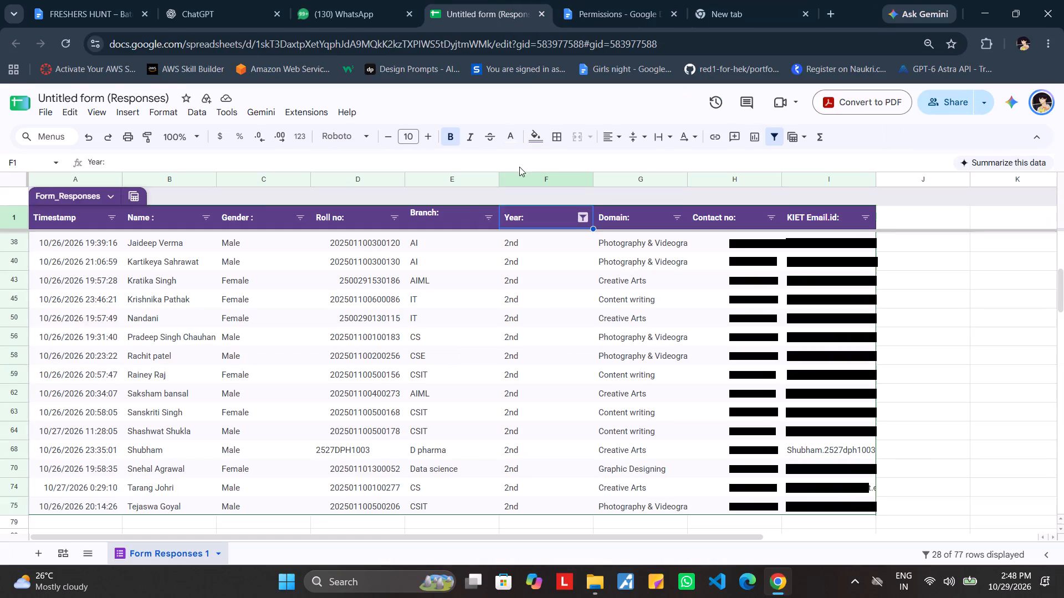
pyautogui.scroll(6, 265, 208)
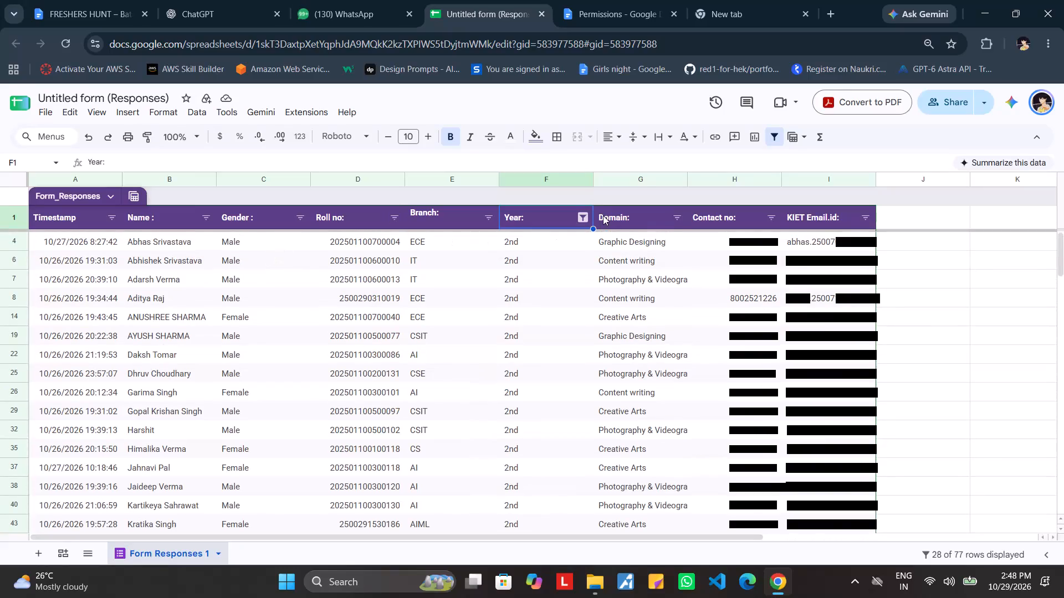
pyautogui.click(590, 219)
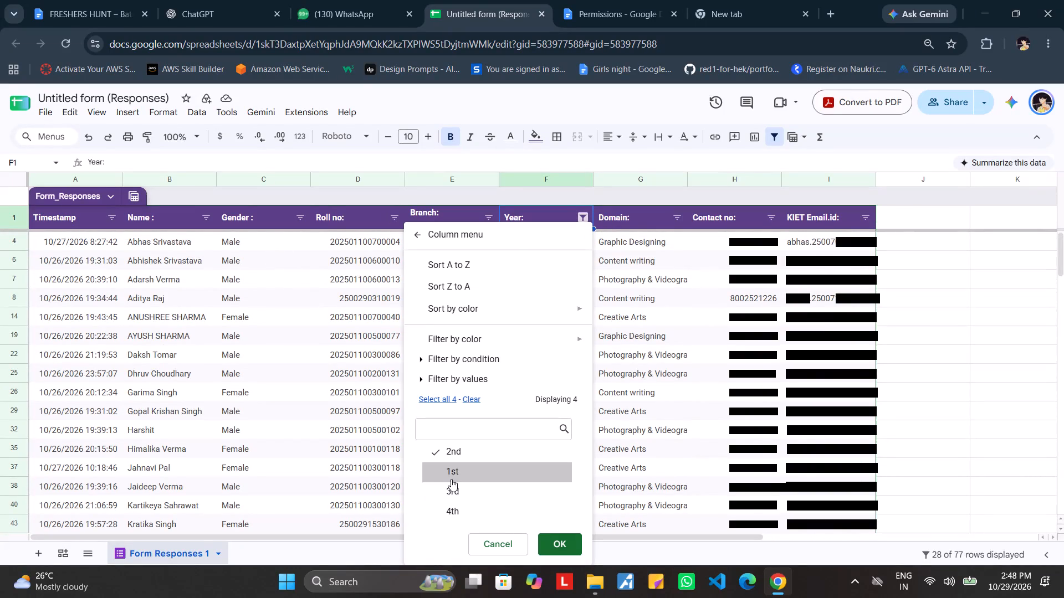
pyautogui.click(451, 479)
pyautogui.click(458, 448)
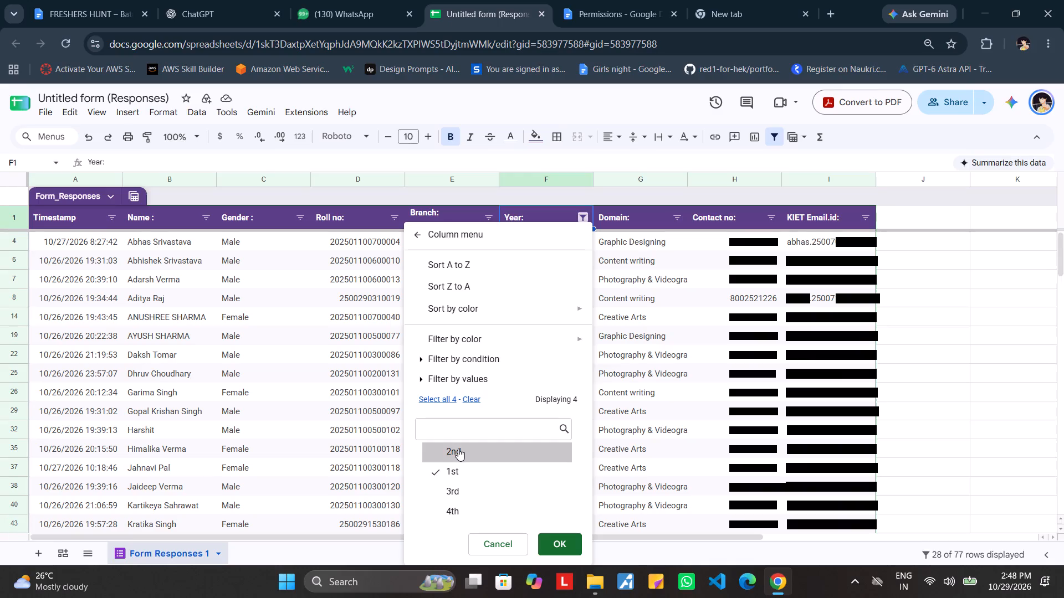
pyautogui.click(549, 545)
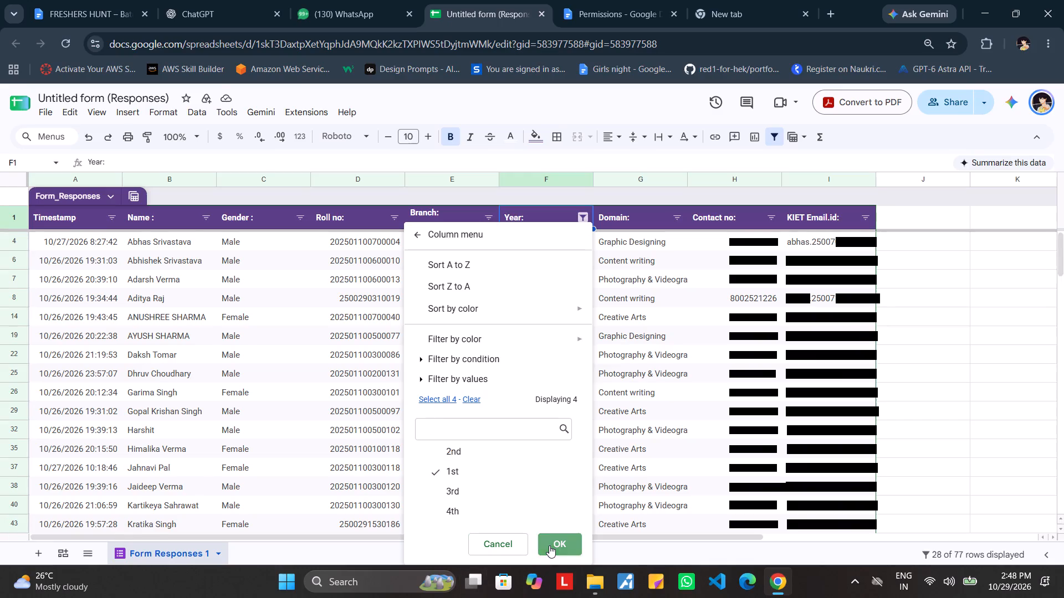
# Capture the header and 1st-year rows down to sheet row 34, Name through Contact no., and paste the image under the "1st year" label.
pyautogui.scroll(-7, 524, 352)
pyautogui.scroll(6, 524, 352)
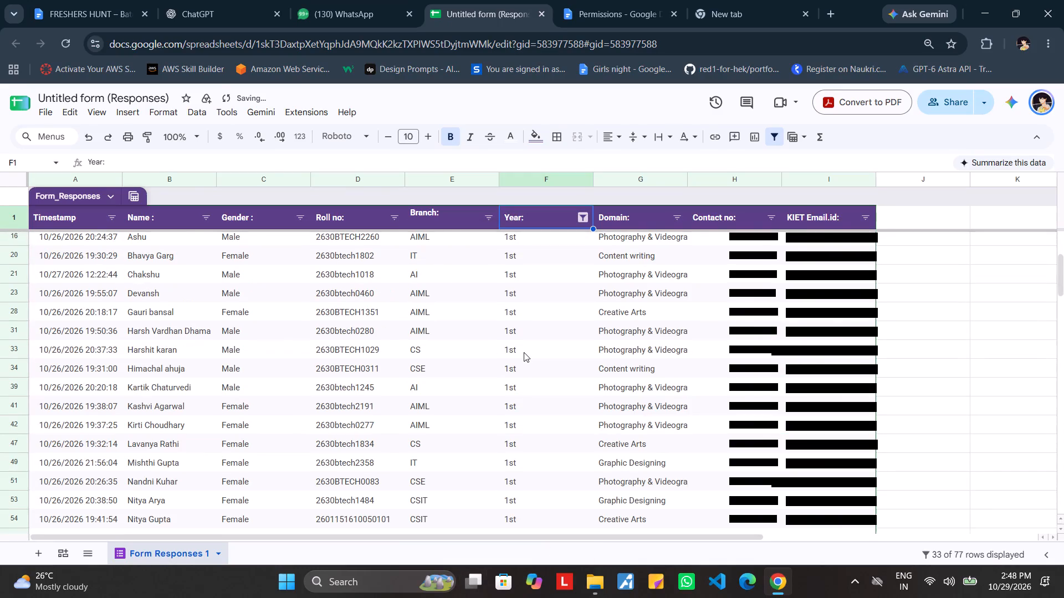
pyautogui.press('Print')
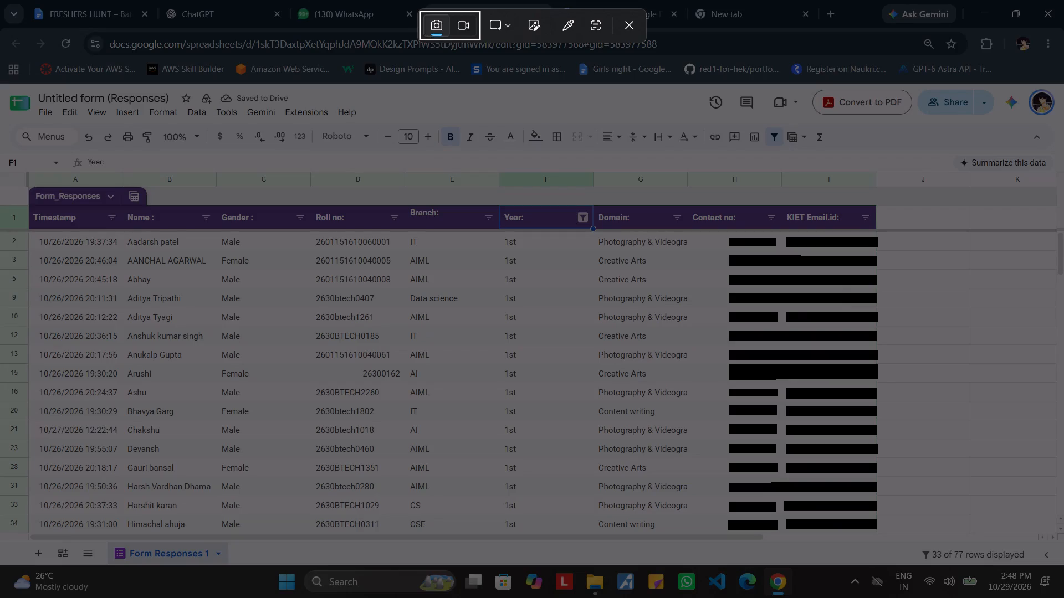
pyautogui.moveTo(120, 204); pyautogui.dragTo(867, 539)
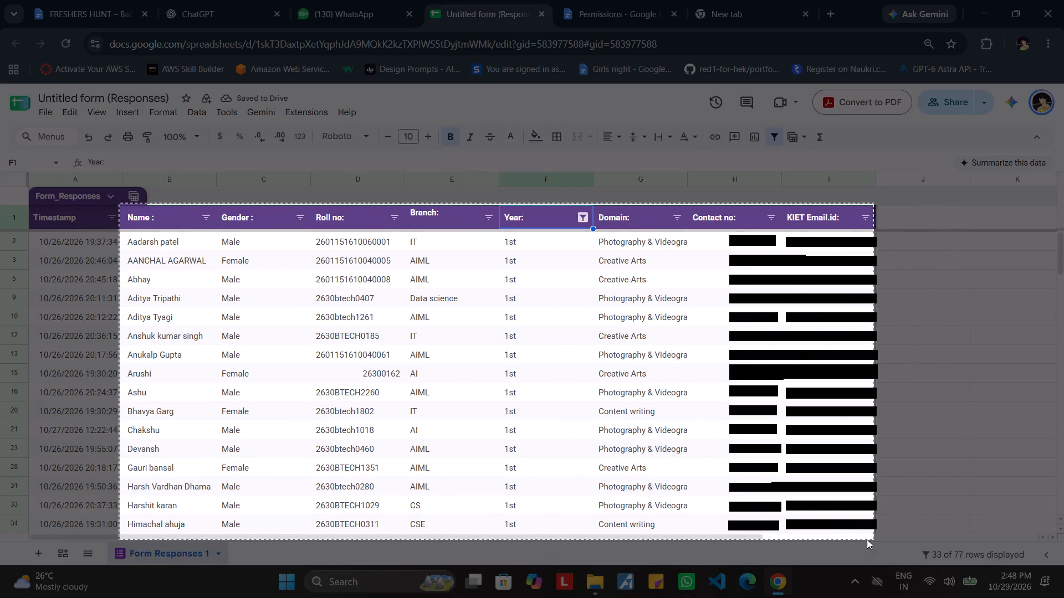
pyautogui.moveTo(867, 539); pyautogui.dragTo(785, 530)
pyautogui.click(612, 0)
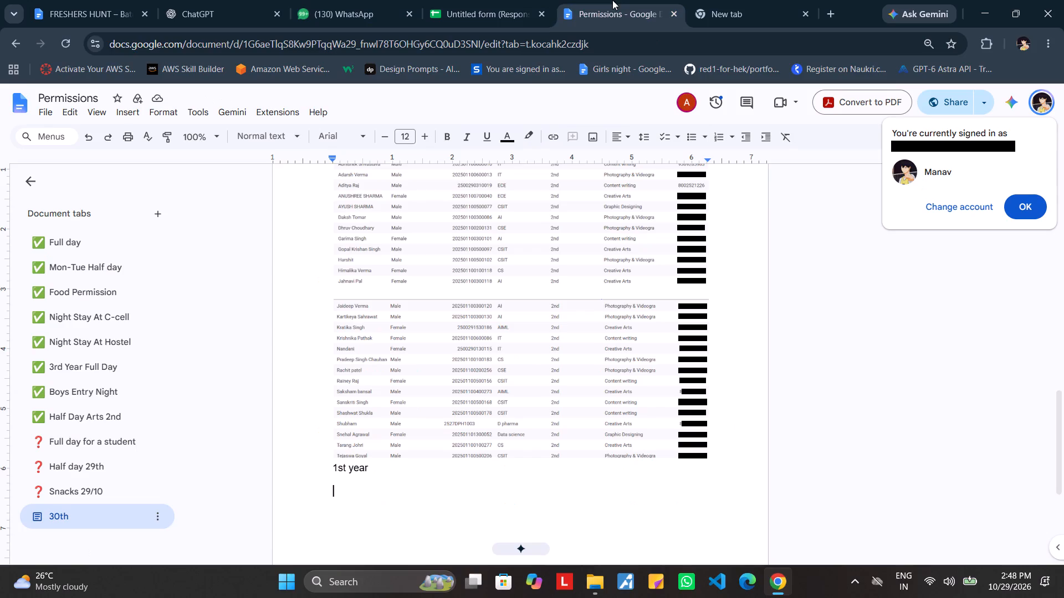
pyautogui.hotkey('ctrl', 'v')
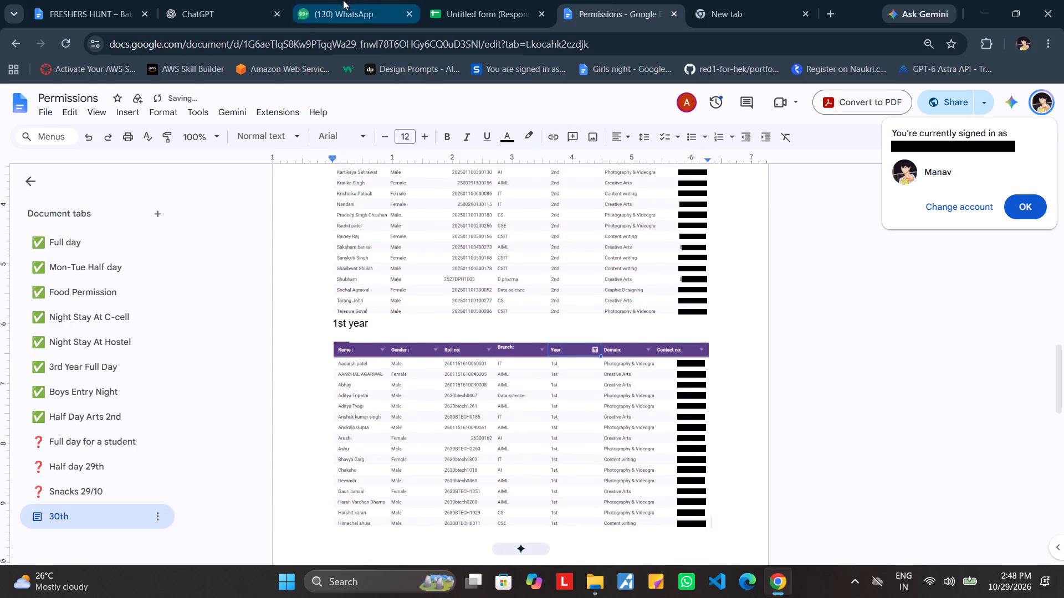
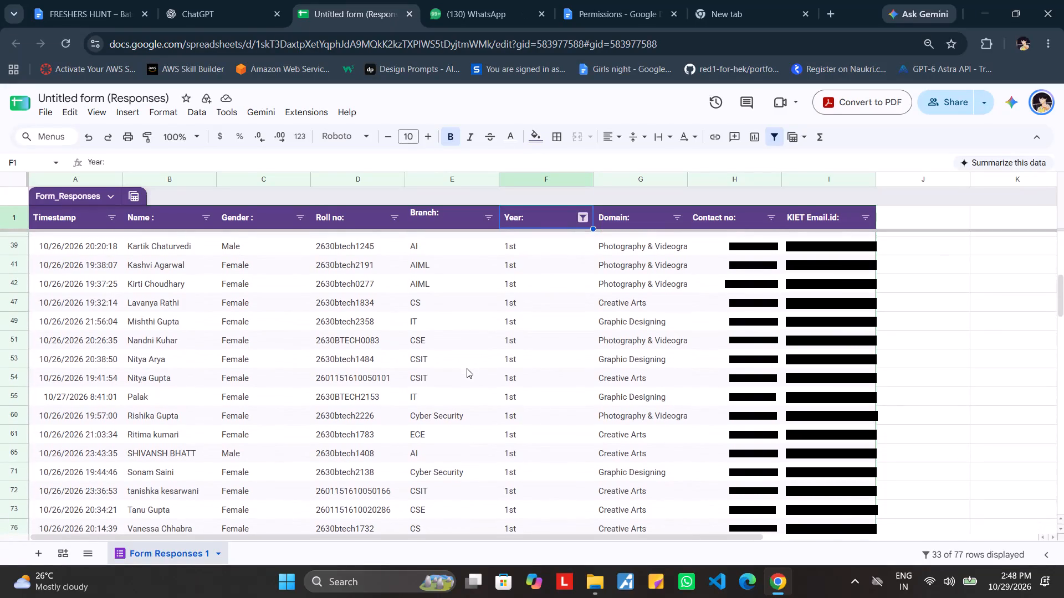
# Capture the header and remaining 1st-year rows, sheet rows 39 to 77, from Name through Contact no., as an image.
pyautogui.scroll(1, 467, 368)
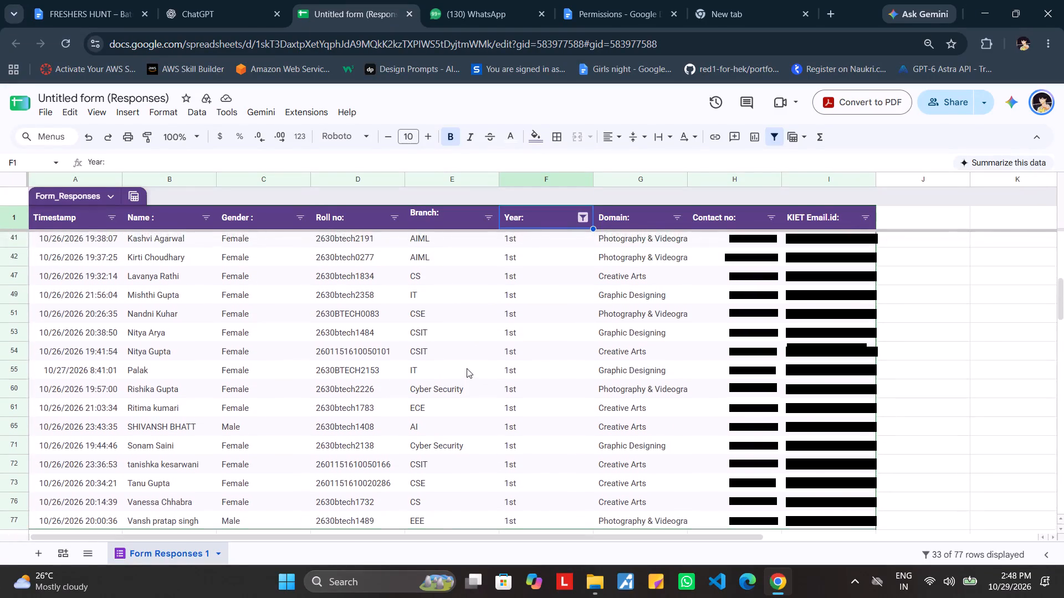
pyautogui.scroll(1, 467, 368)
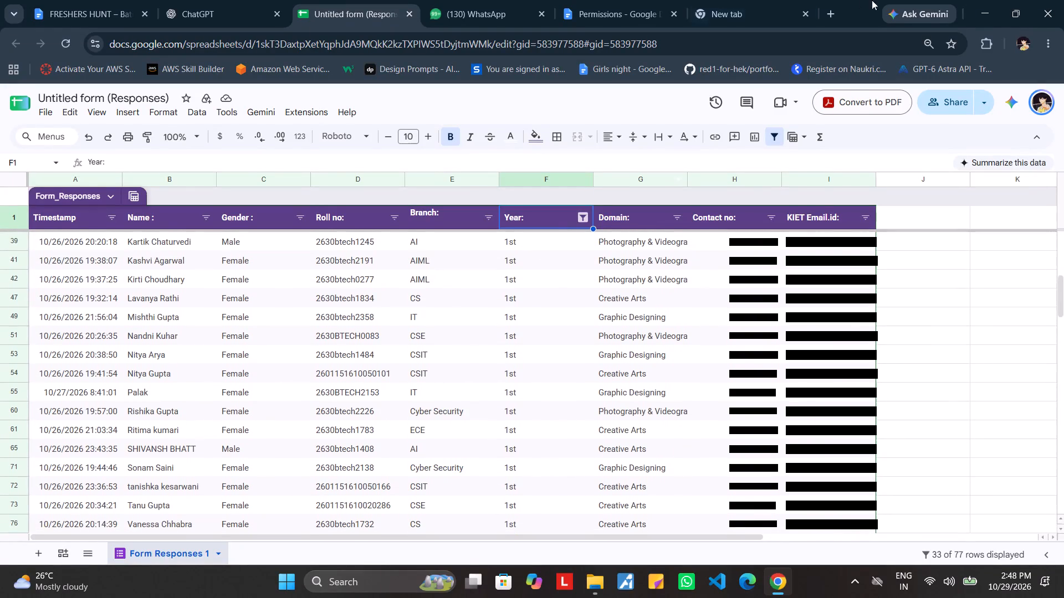
pyautogui.click(1058, 43)
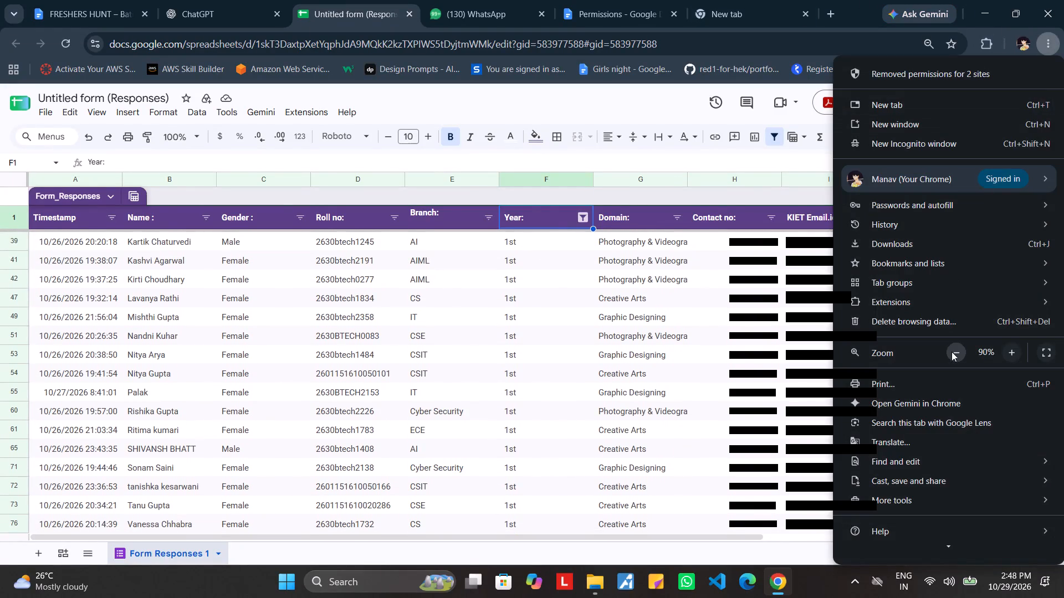
pyautogui.click(952, 352)
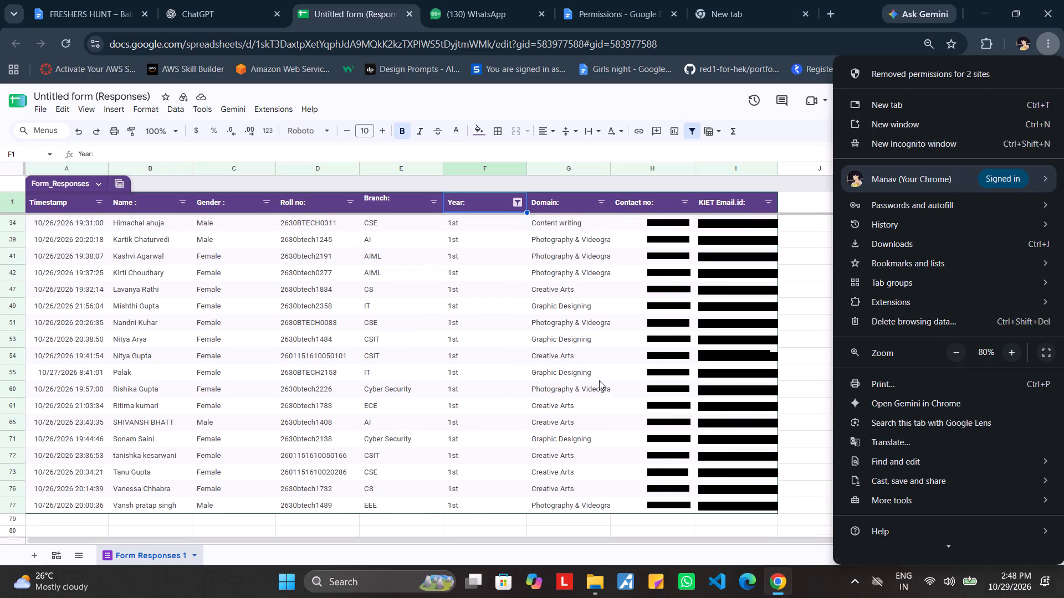
pyautogui.click(815, 305)
pyautogui.press('Print')
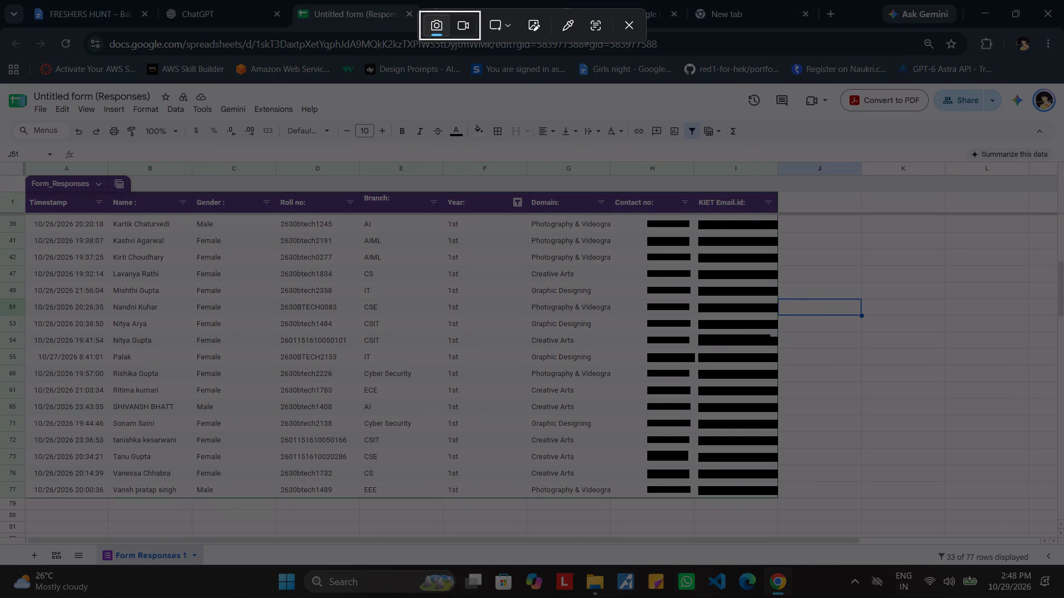
pyautogui.moveTo(108, 196); pyautogui.dragTo(550, 494)
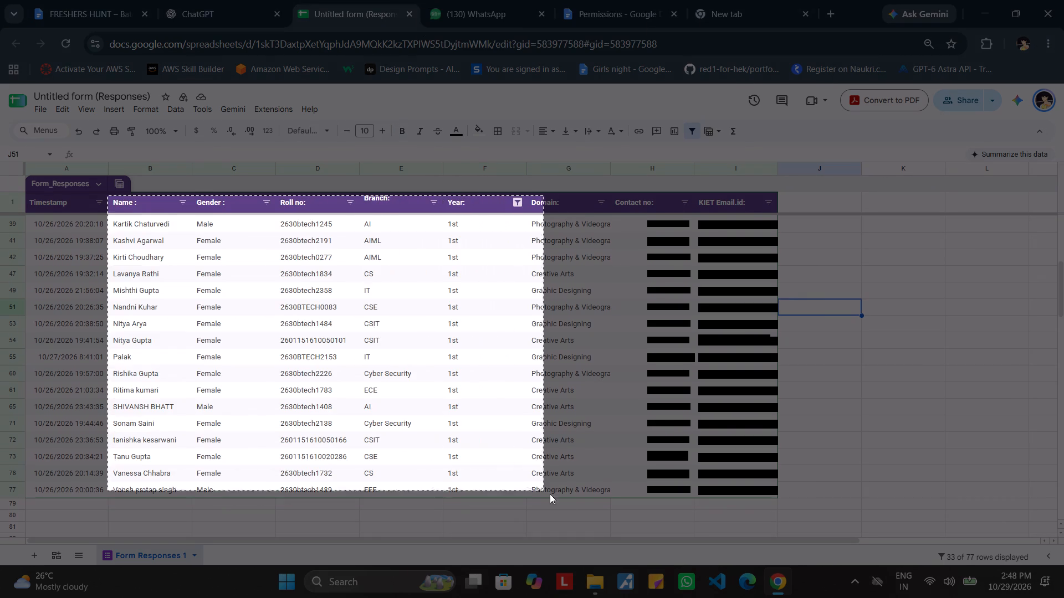
pyautogui.moveTo(550, 494); pyautogui.dragTo(695, 496)
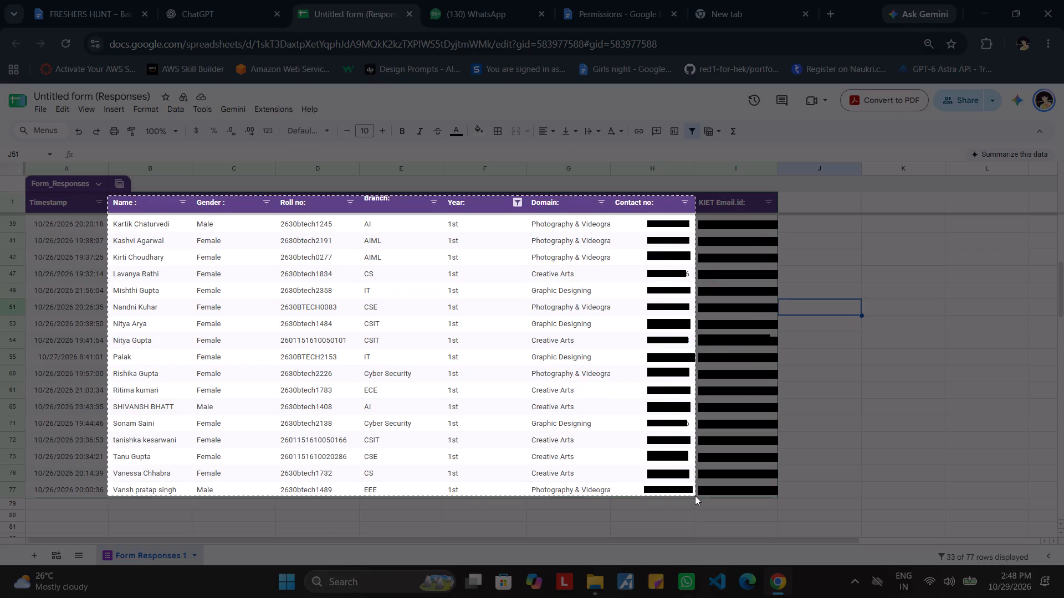
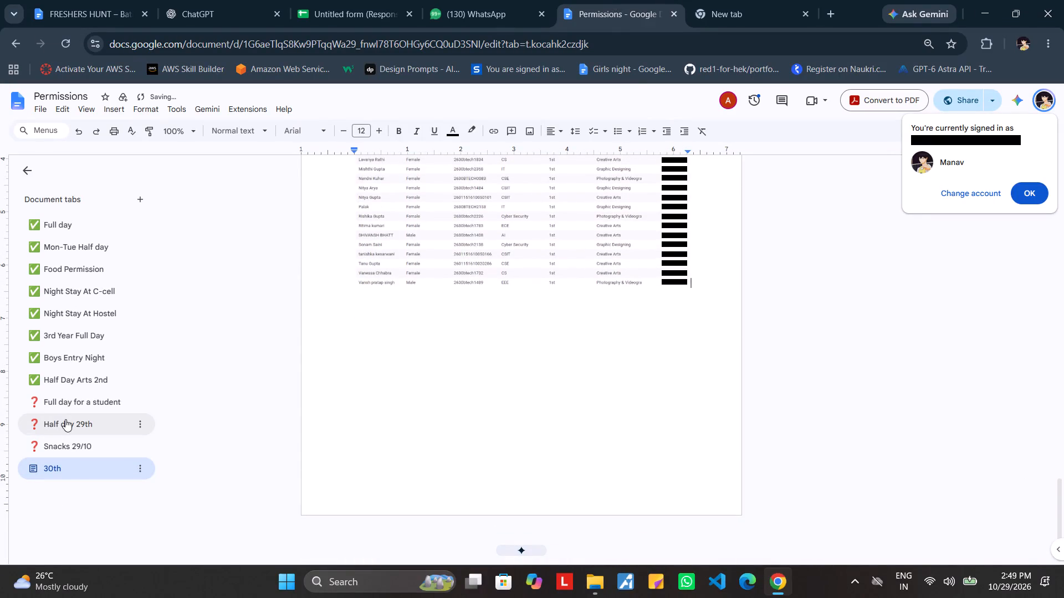
# In the Half day 29th tab, add space before and after the paragraphs of the closing signature block.
pyautogui.click(65, 419)
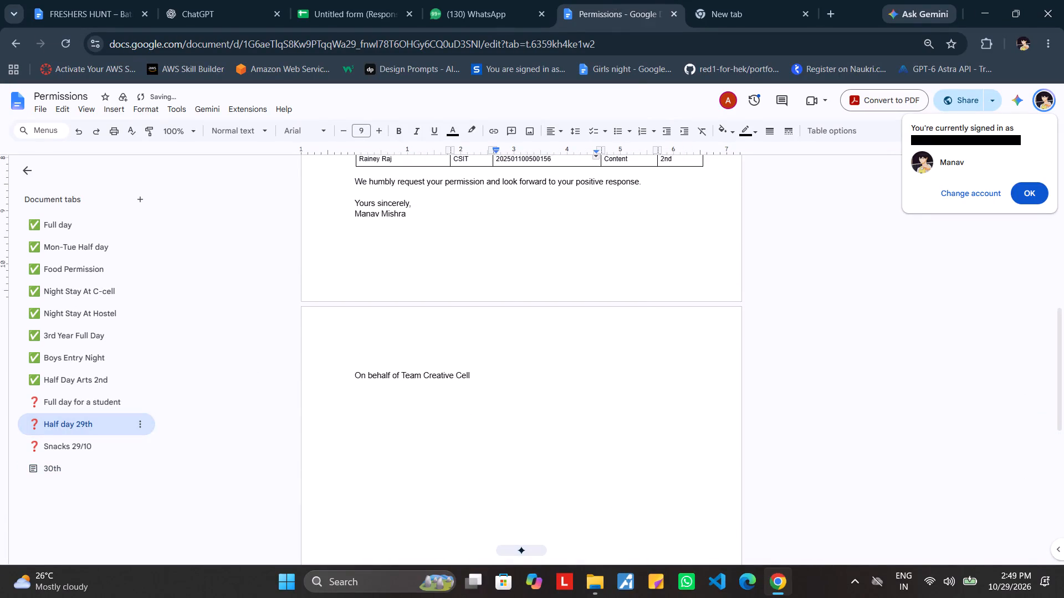
pyautogui.moveTo(489, 380); pyautogui.dragTo(343, 210)
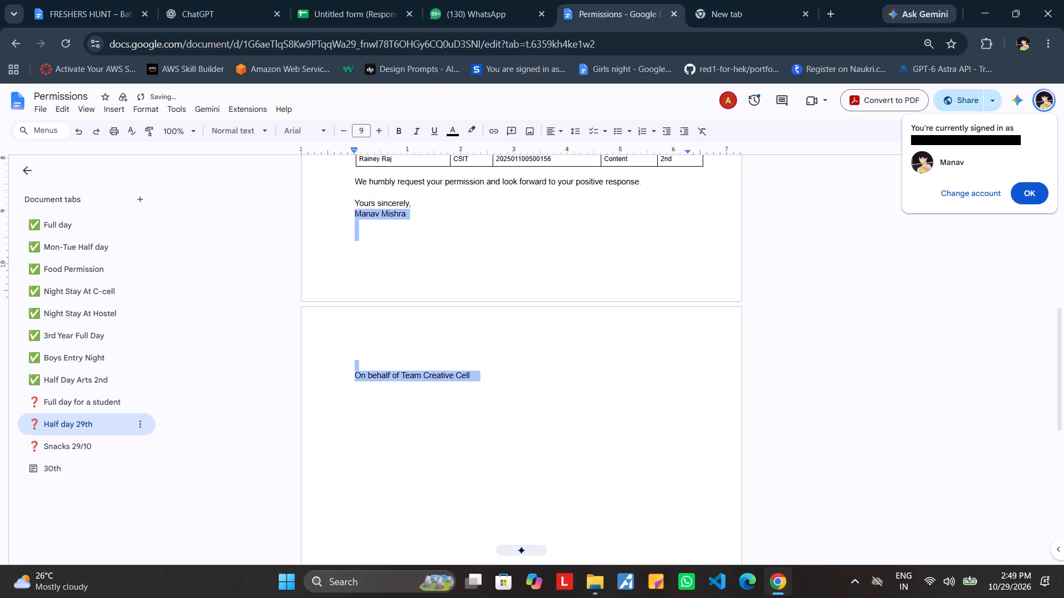
pyautogui.moveTo(343, 210); pyautogui.dragTo(345, 203)
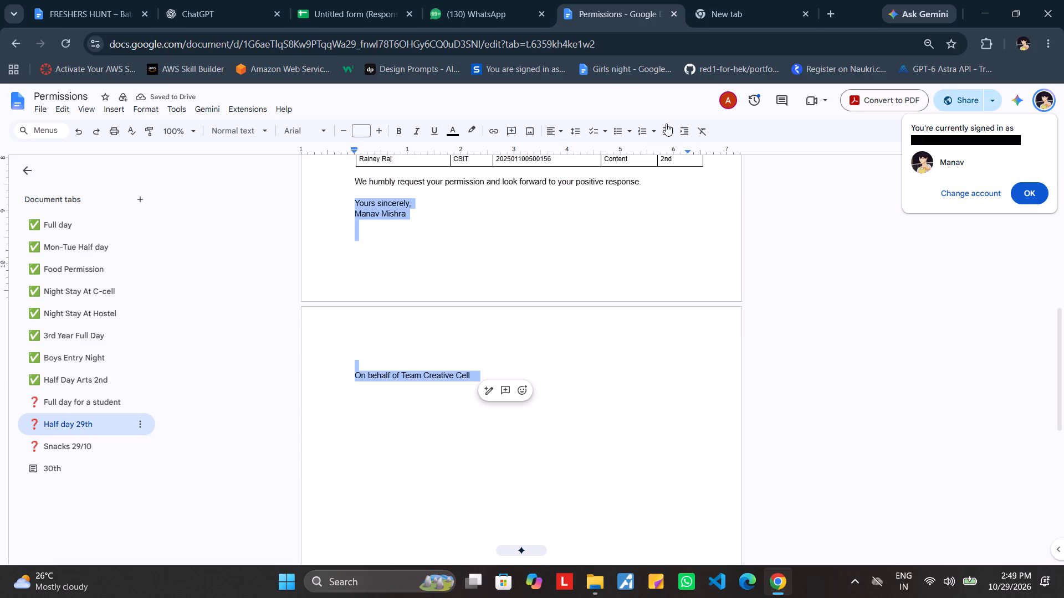
pyautogui.click(647, 130)
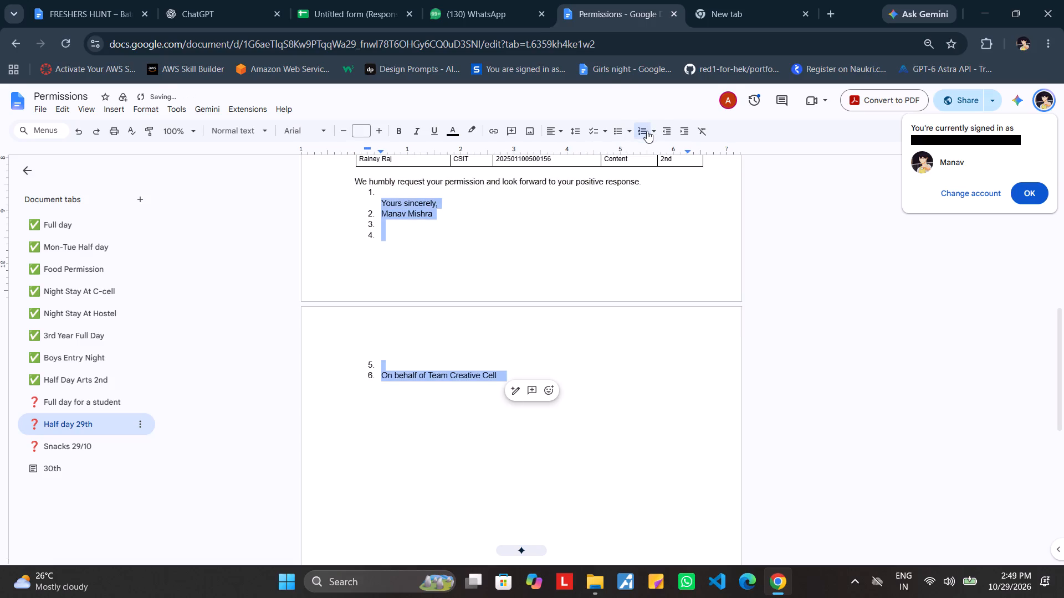
pyautogui.hotkey('ctrl', 'z')
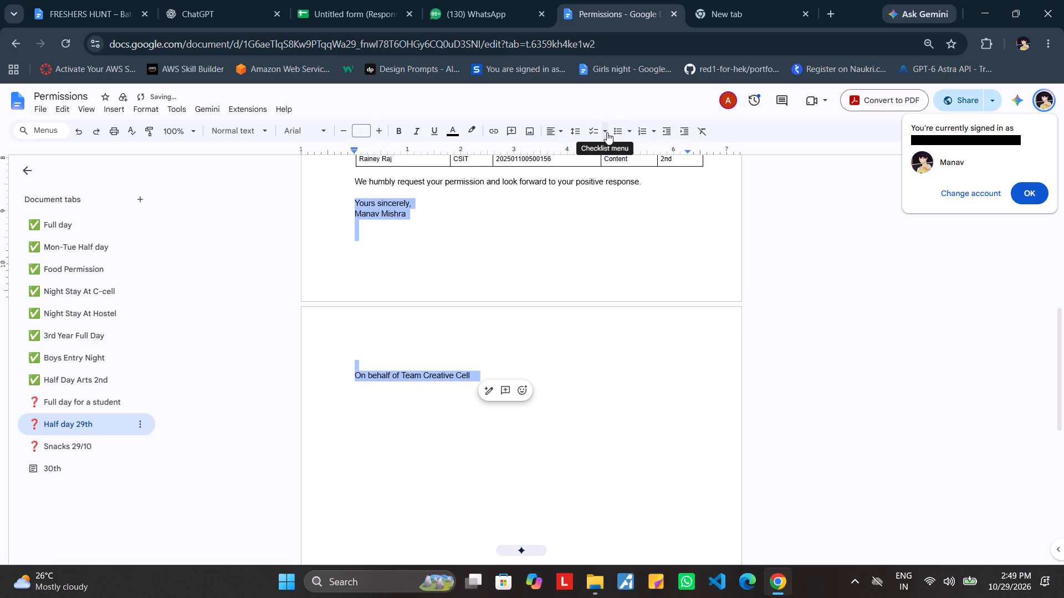
pyautogui.click(579, 132)
pyautogui.click(612, 245)
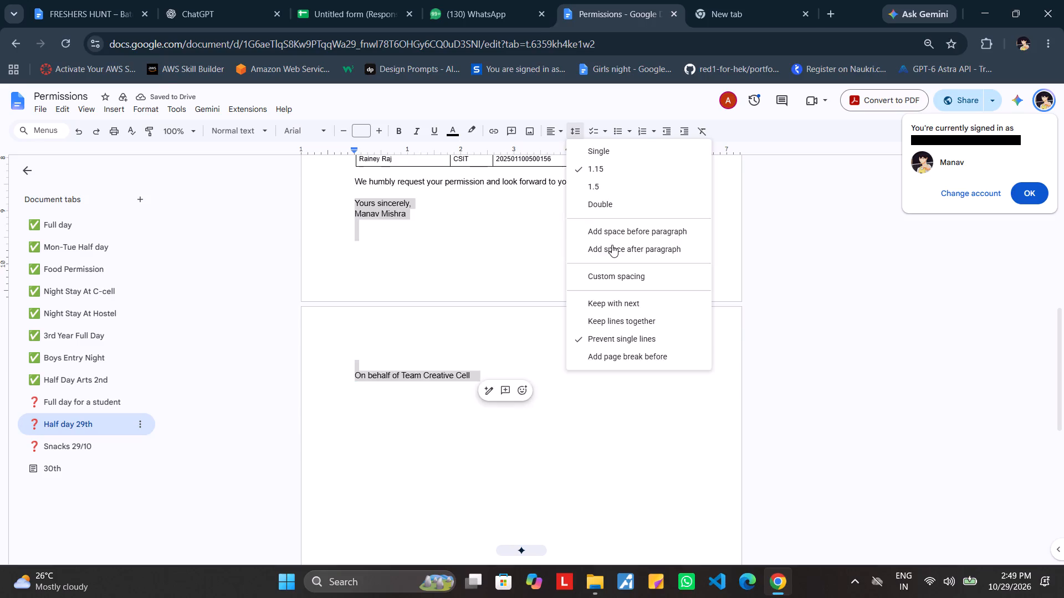
pyautogui.click(579, 131)
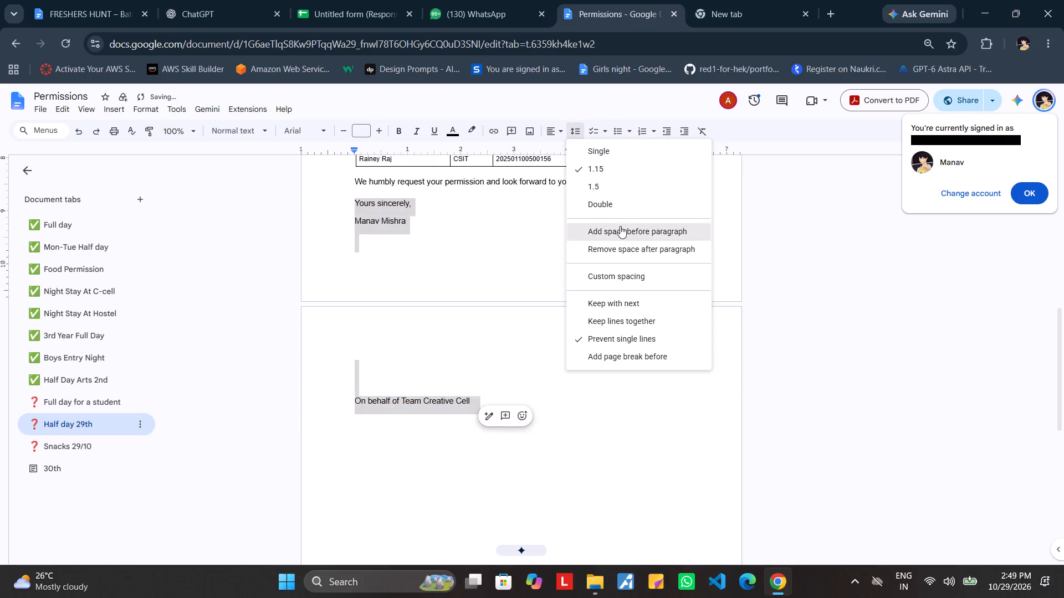
pyautogui.click(620, 226)
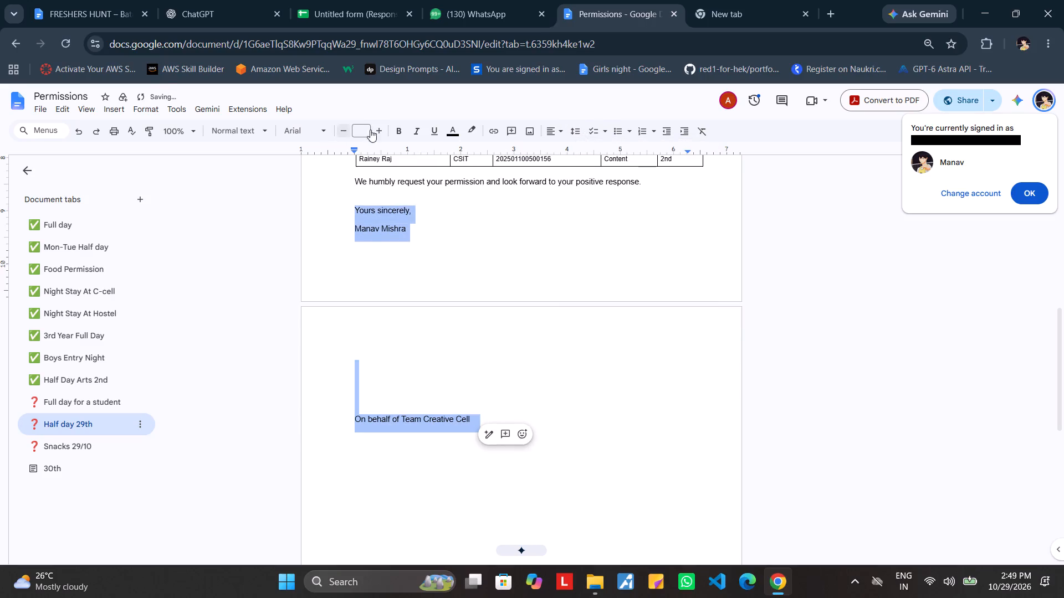
# Set the font size of the Half day 29th signature block to 10.
pyautogui.click(365, 132)
pyautogui.rightClick(365, 132)
pyautogui.write('10')
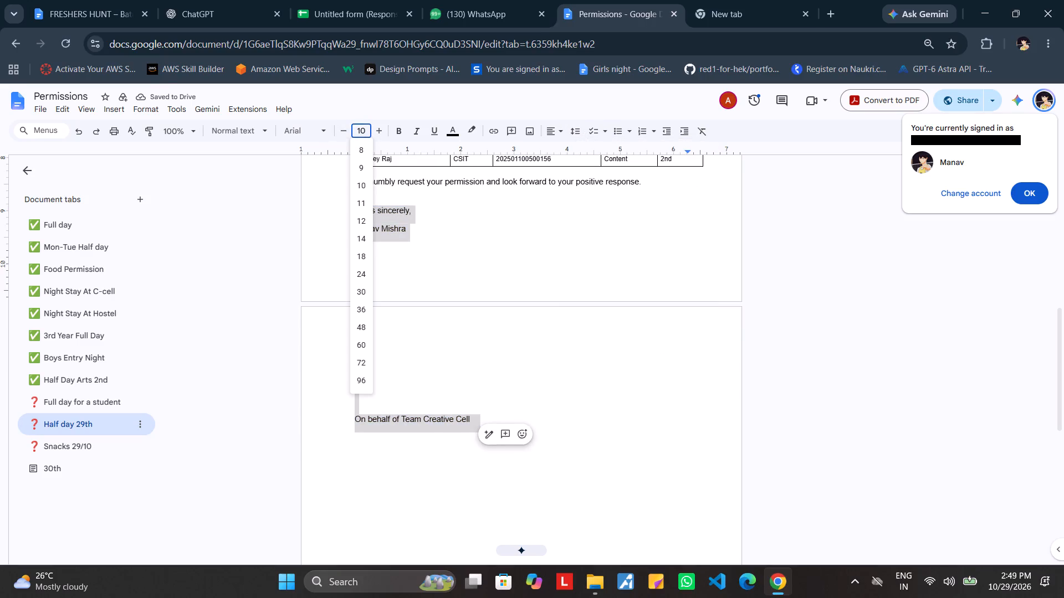
pyautogui.press('Return')
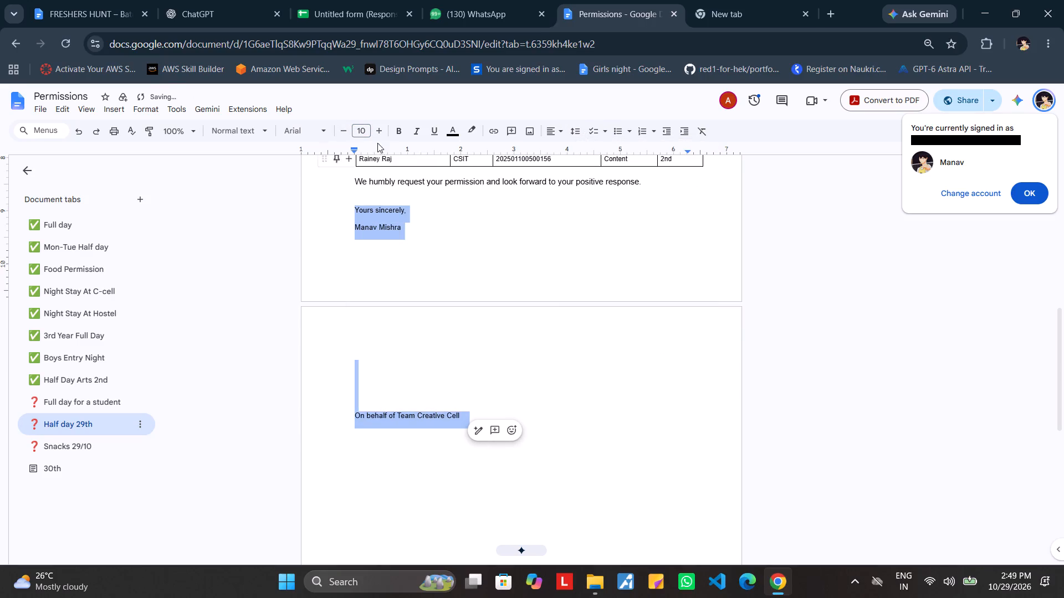
pyautogui.click(459, 219)
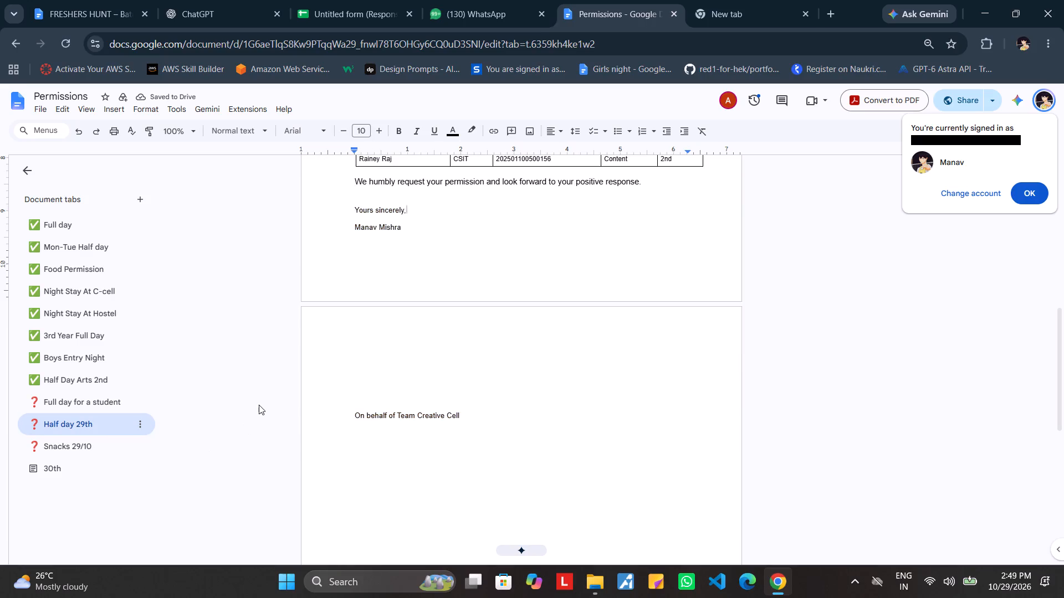
# Copy the signature block from "Yours sincerely," to "On behalf of Team Creative Cell" into the 30th tab, on a new line below the last 1st-year image.
pyautogui.scroll(1, 259, 405)
pyautogui.moveTo(477, 489); pyautogui.dragTo(338, 267)
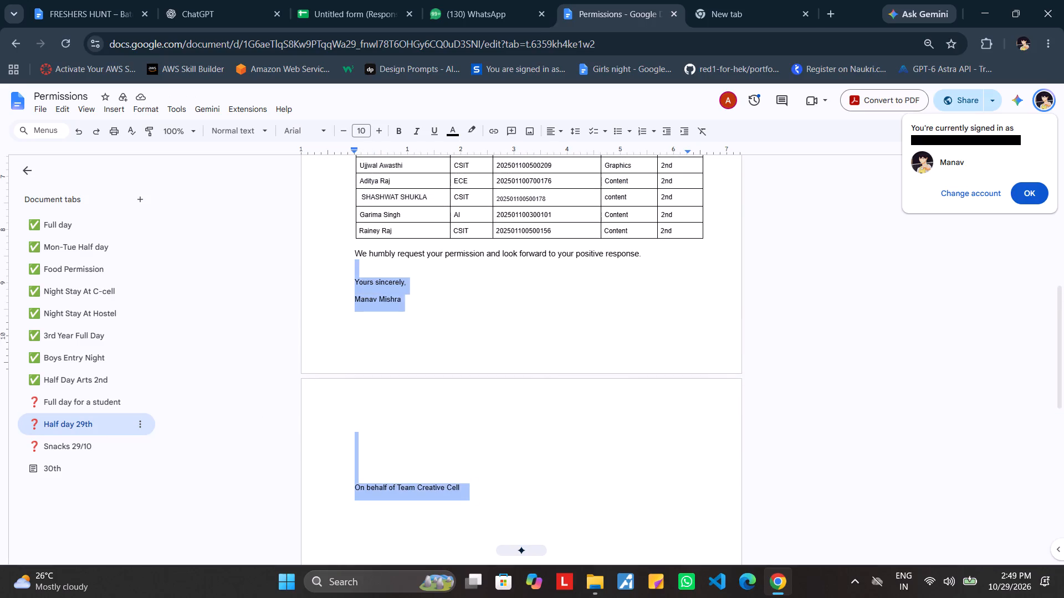
pyautogui.moveTo(338, 267); pyautogui.dragTo(341, 287)
pyautogui.hotkey('ctrl', 'c')
pyautogui.hotkey('ctrl', 'c')
pyautogui.hotkey('ctrl', 'c')
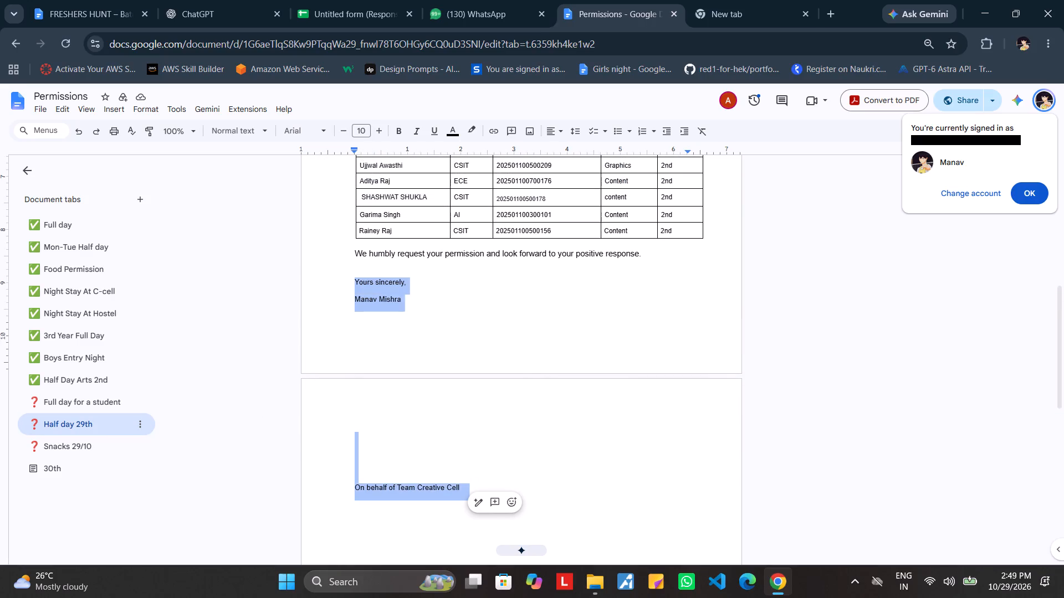
pyautogui.hotkey('ctrl', 'c')
pyautogui.click(68, 476)
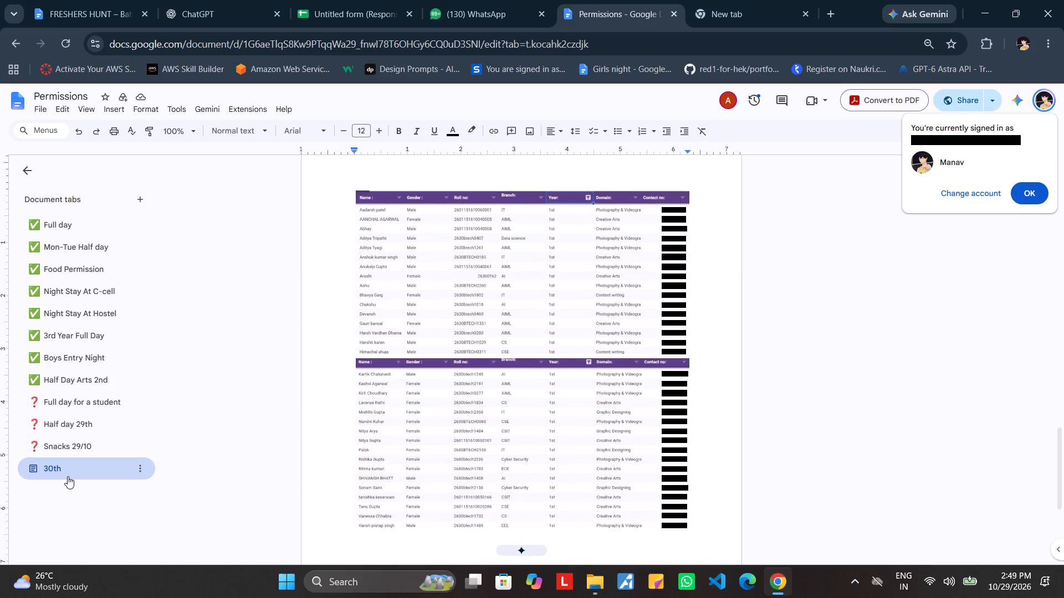
pyautogui.scroll(-7, 613, 404)
pyautogui.scroll(1, 613, 404)
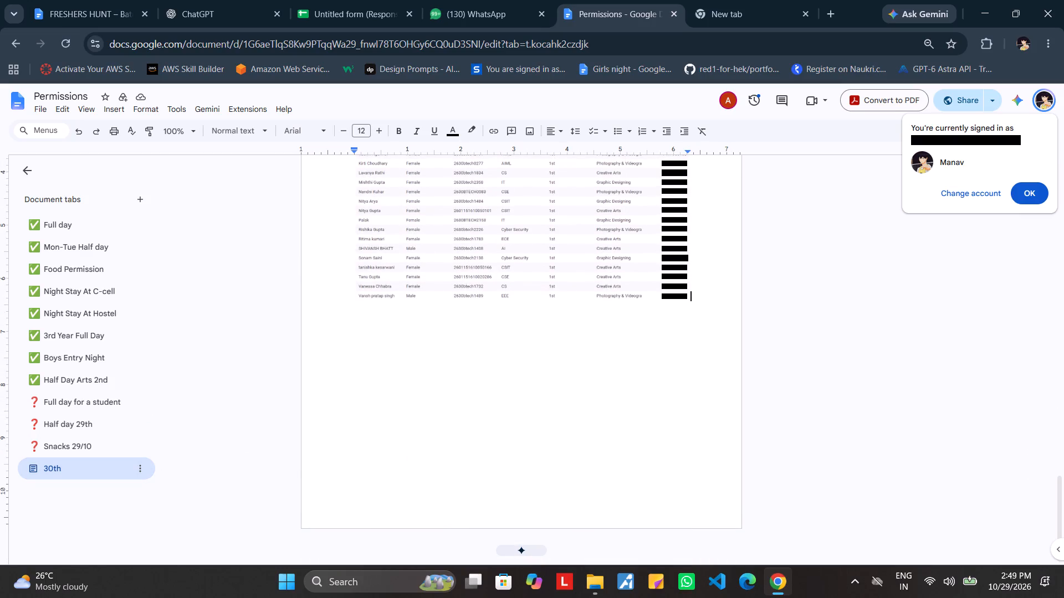
pyautogui.press('Return')
pyautogui.hotkey('ctrl', 'v')
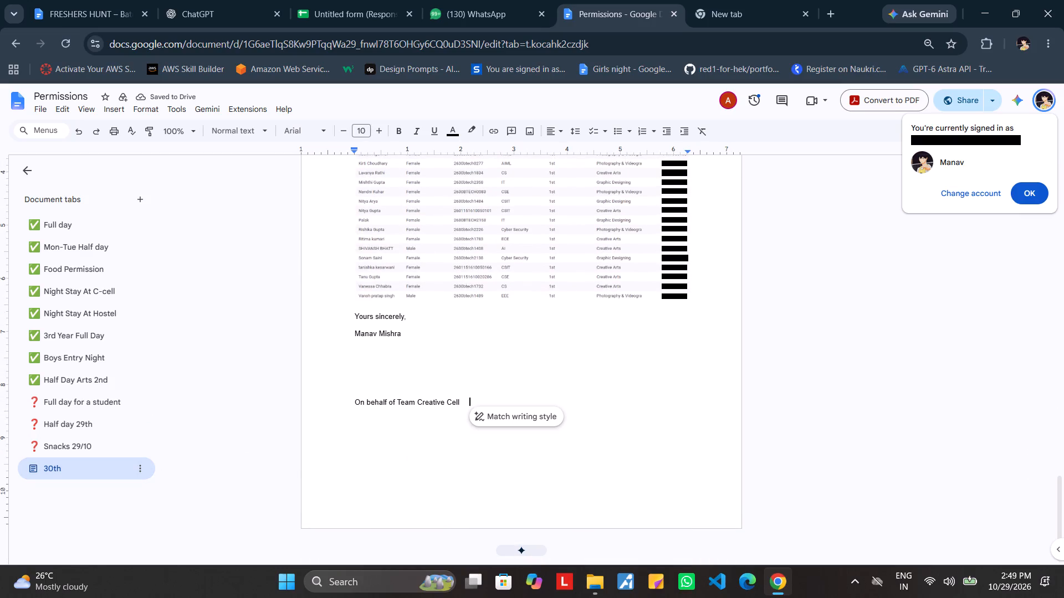
# Remove the space before and after the paragraphs of the pasted signature block in the 30th tab.
pyautogui.moveTo(474, 396); pyautogui.dragTo(362, 346)
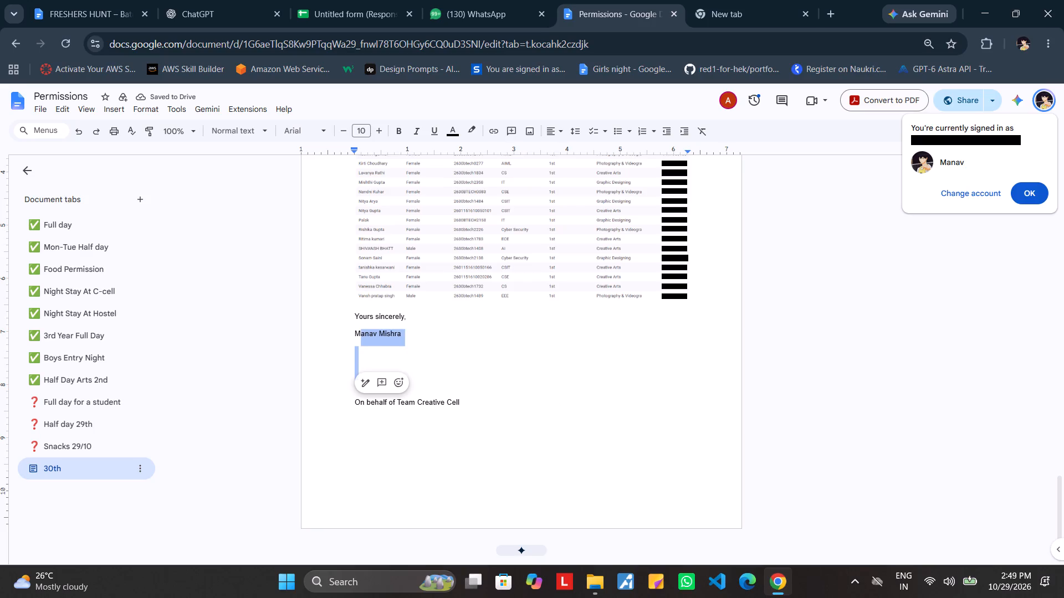
pyautogui.moveTo(474, 402); pyautogui.dragTo(340, 317)
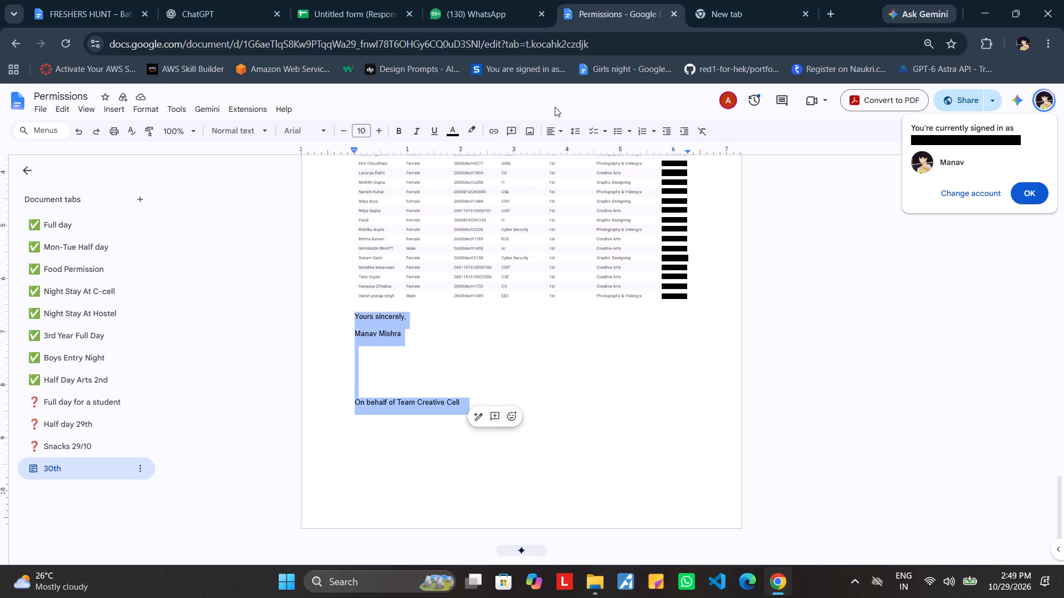
pyautogui.click(573, 129)
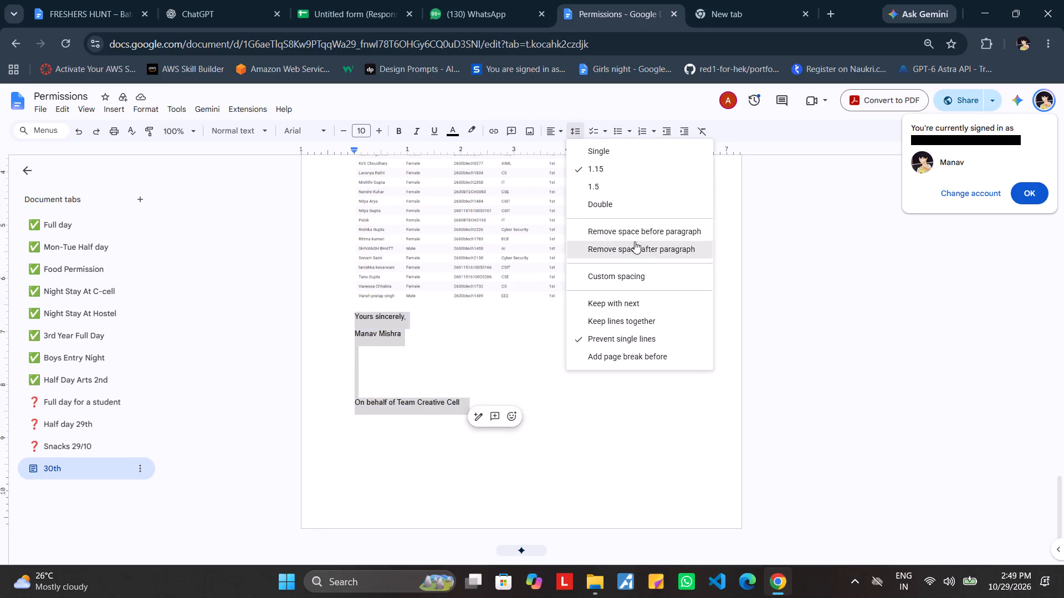
pyautogui.click(635, 241)
pyautogui.moveTo(577, 133); pyautogui.dragTo(618, 225)
pyautogui.click(618, 225)
pyautogui.click(661, 408)
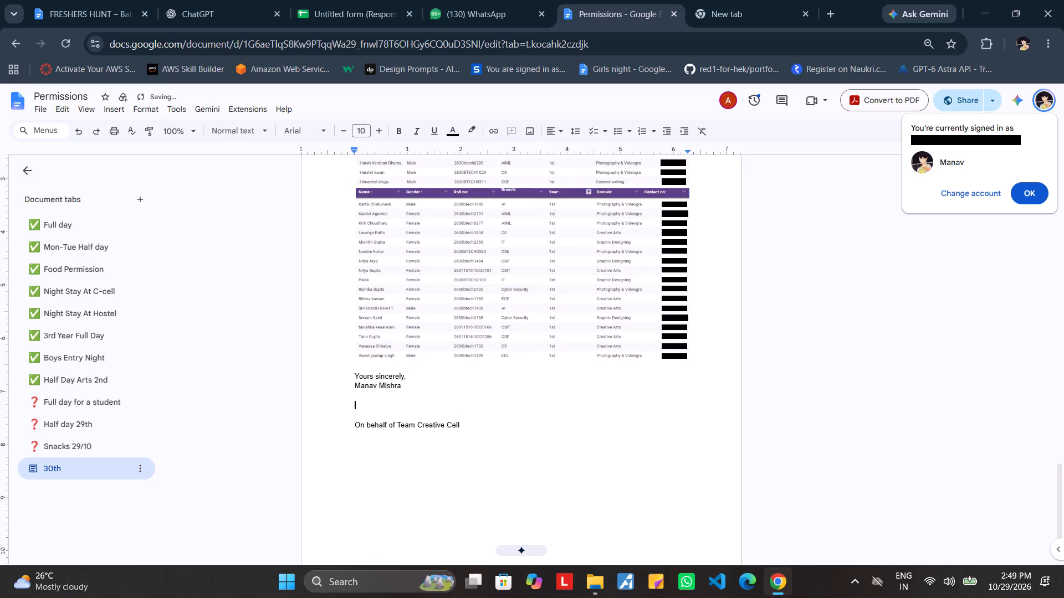
# Delete the extra empty lines above "On behalf of Team Creative Cell", leaving one blank line below the signatory's name.
pyautogui.click(357, 422)
pyautogui.press('BackSpace')
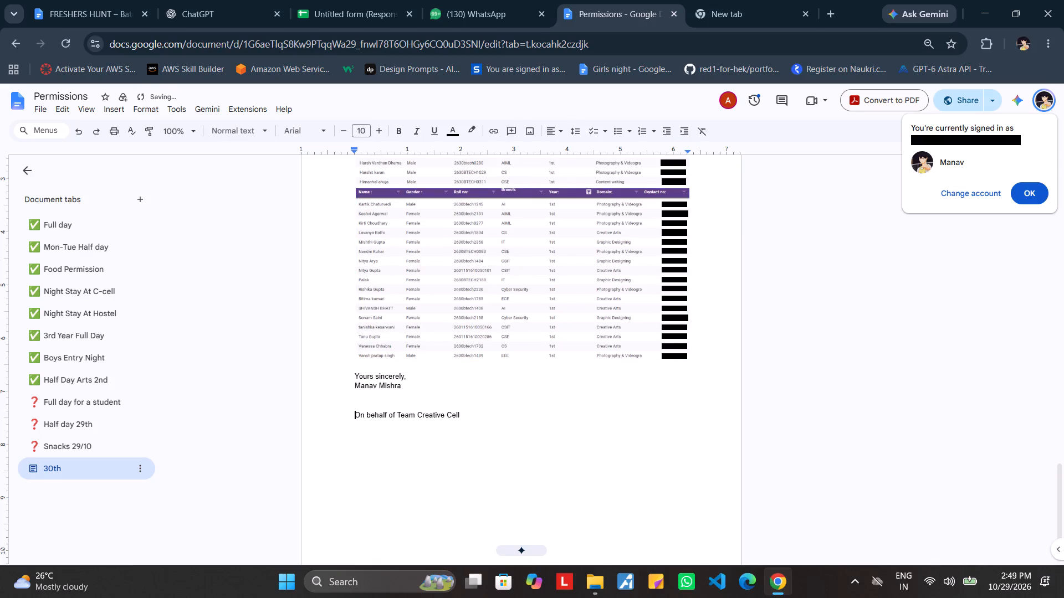
pyautogui.press('BackSpace')
pyautogui.press('BackSpace')
pyautogui.press('Return')
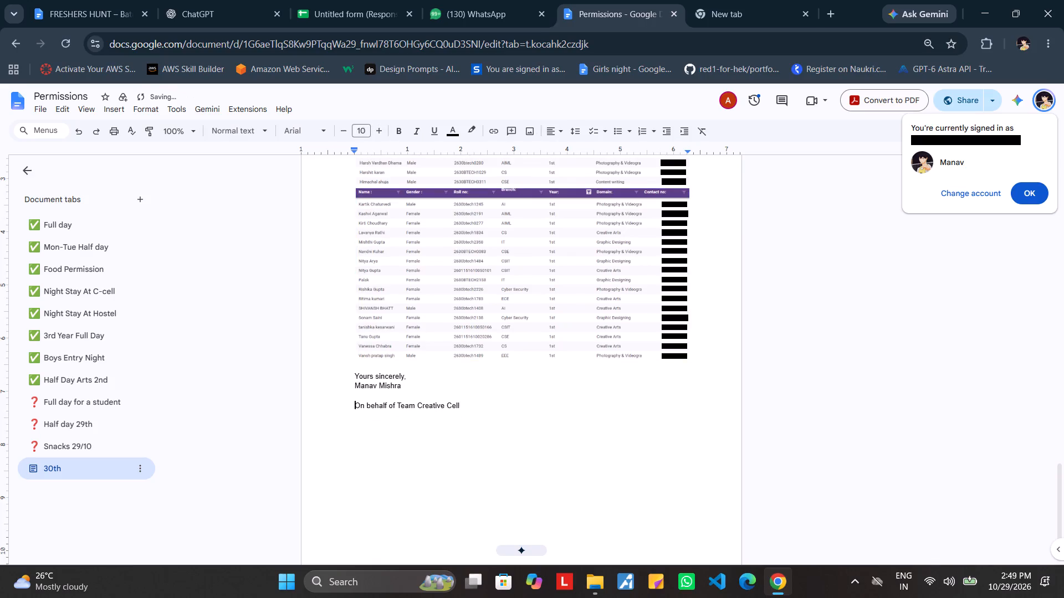
# Return to the start of the 30th letter and dismiss the signed-in account notice.
pyautogui.scroll(9, 357, 422)
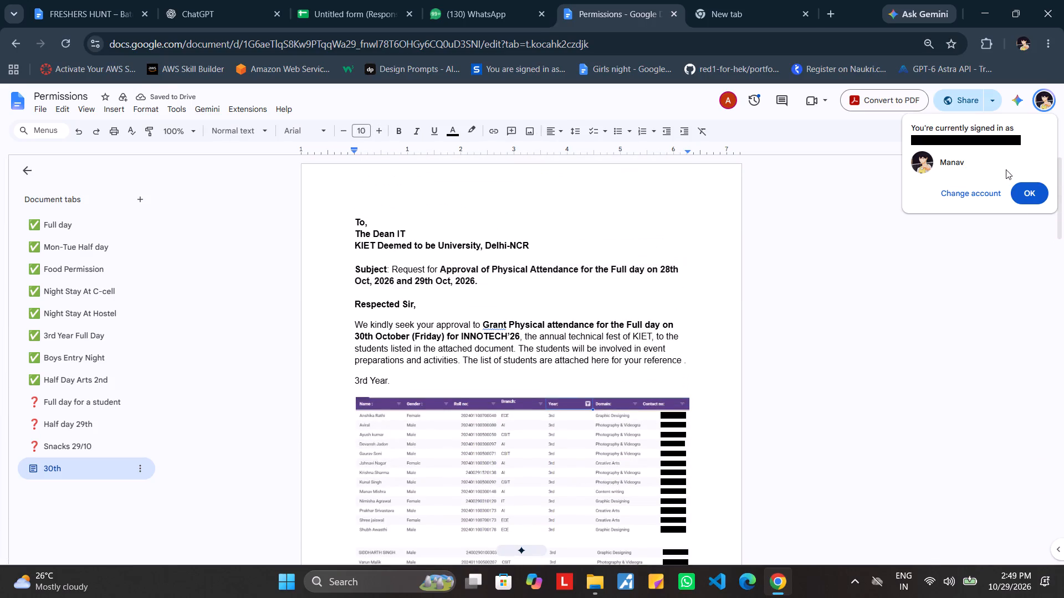
pyautogui.click(1015, 189)
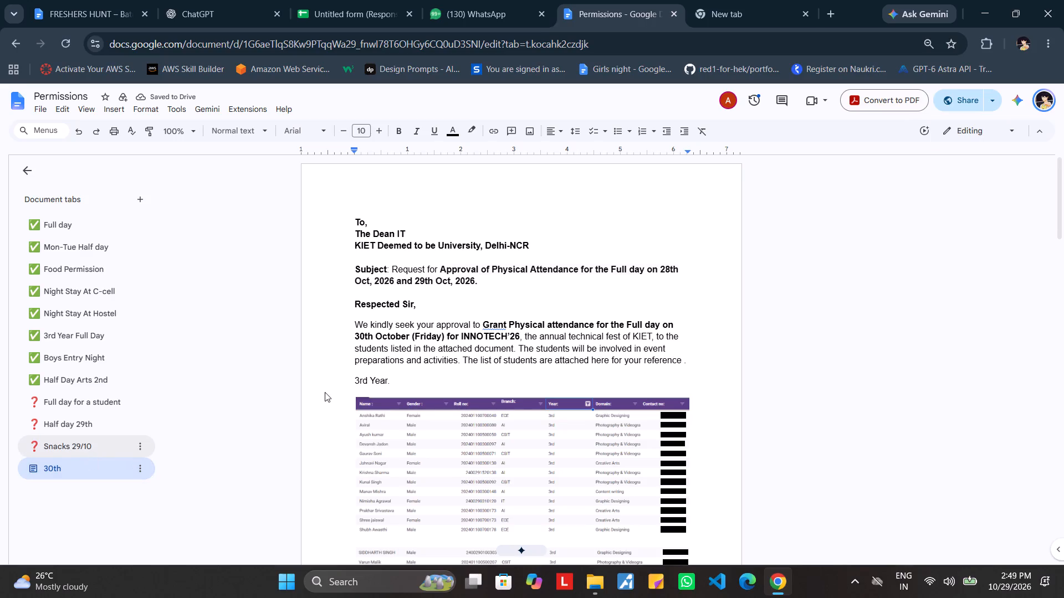
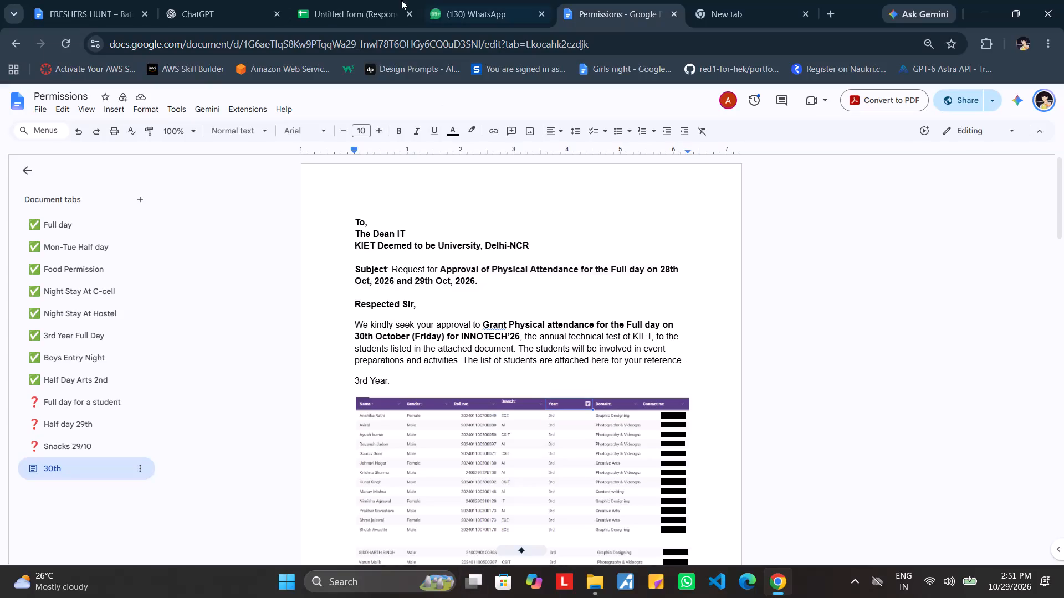
# Compare the Half day 29th letter with the 30th letter, reading through the 30th letter from its closing to its opening.
pyautogui.click(83, 420)
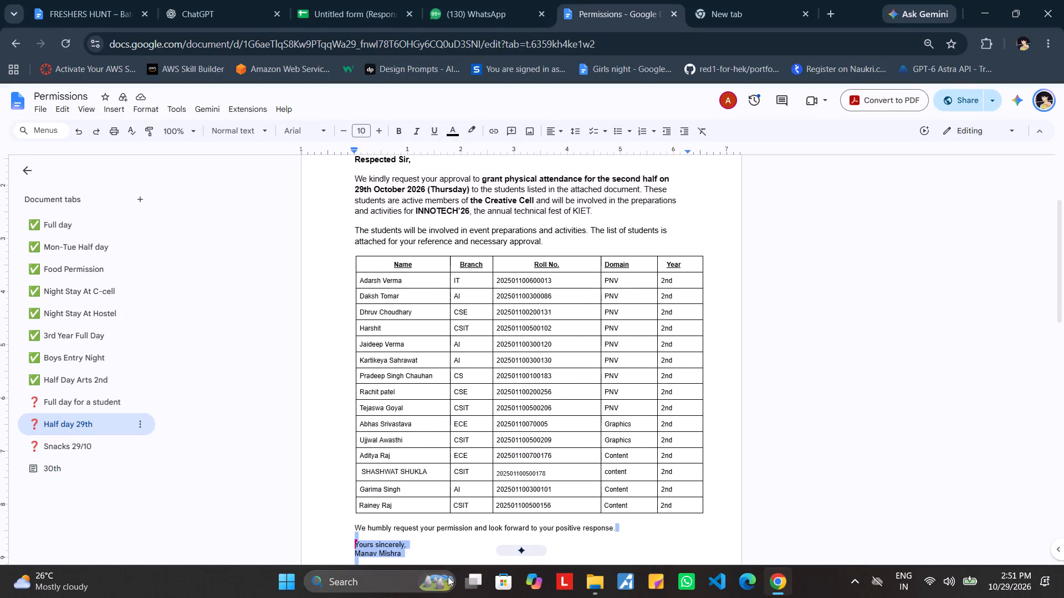
pyautogui.click(778, 498)
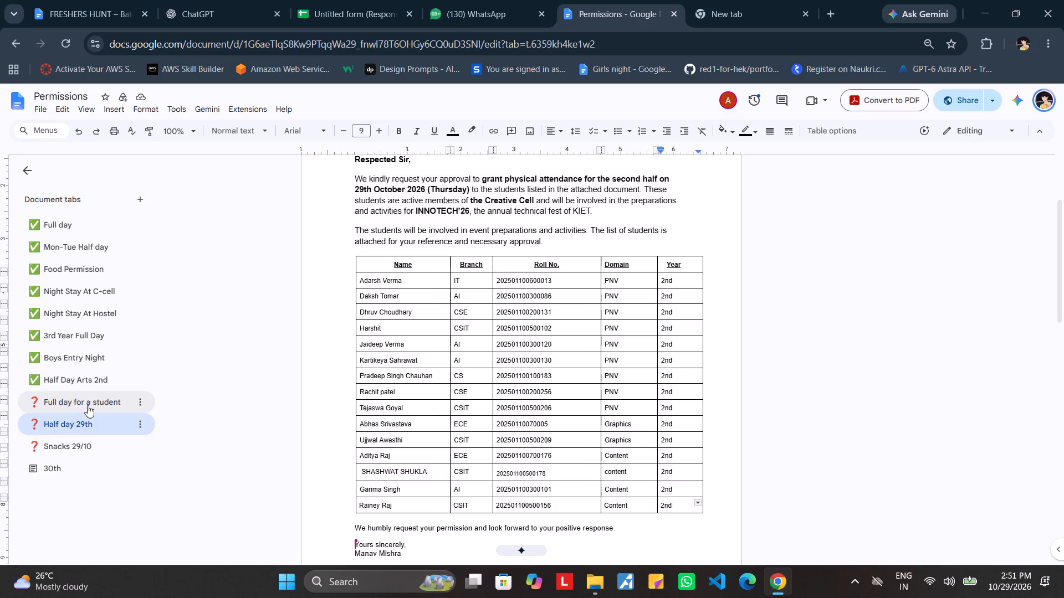
pyautogui.click(57, 475)
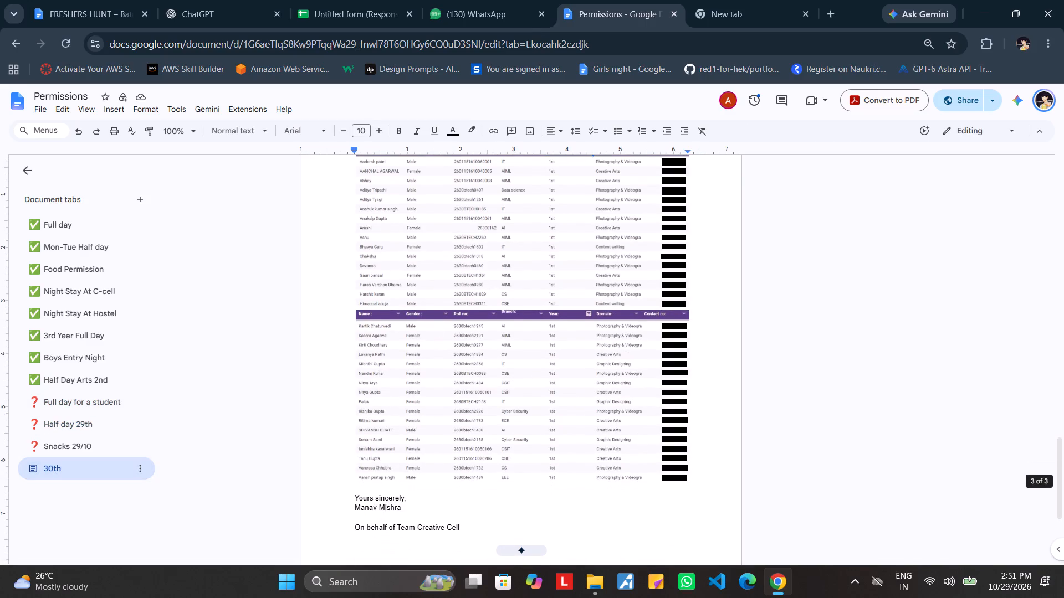
pyautogui.scroll(1, 699, 329)
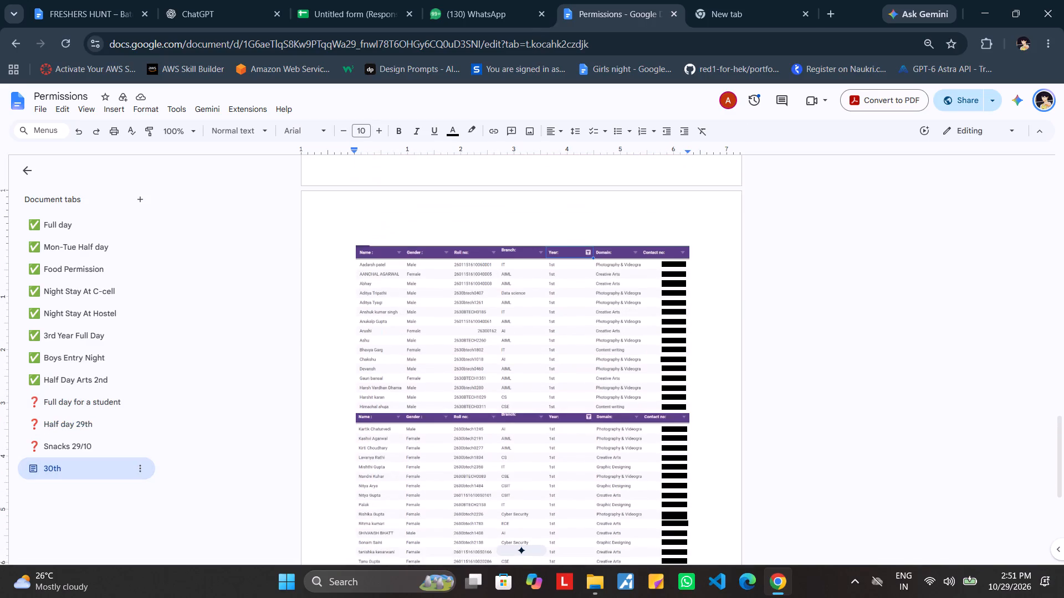
pyautogui.scroll(4, 699, 329)
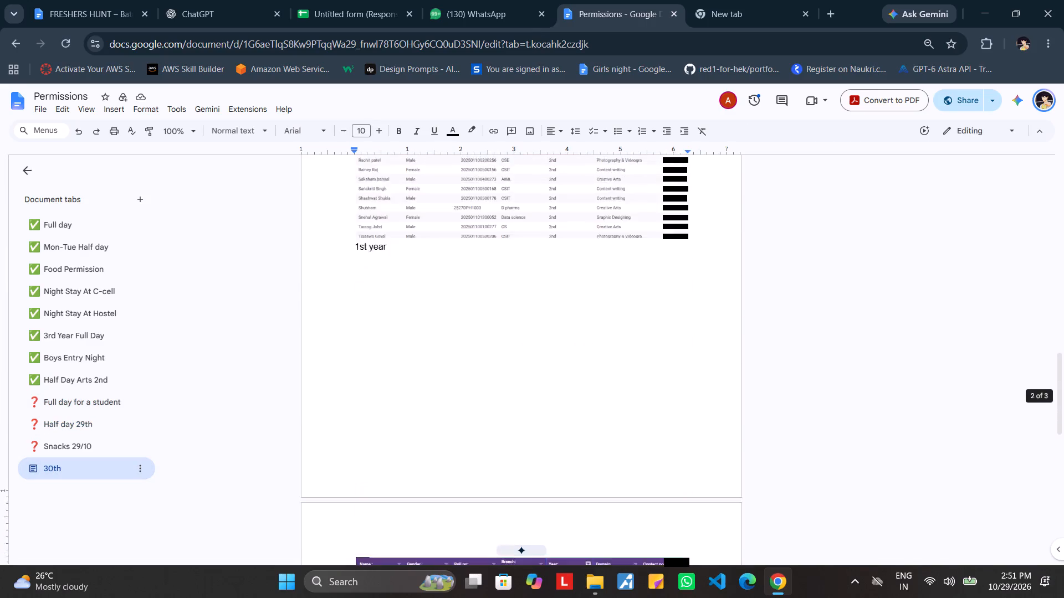
pyautogui.scroll(4, 699, 329)
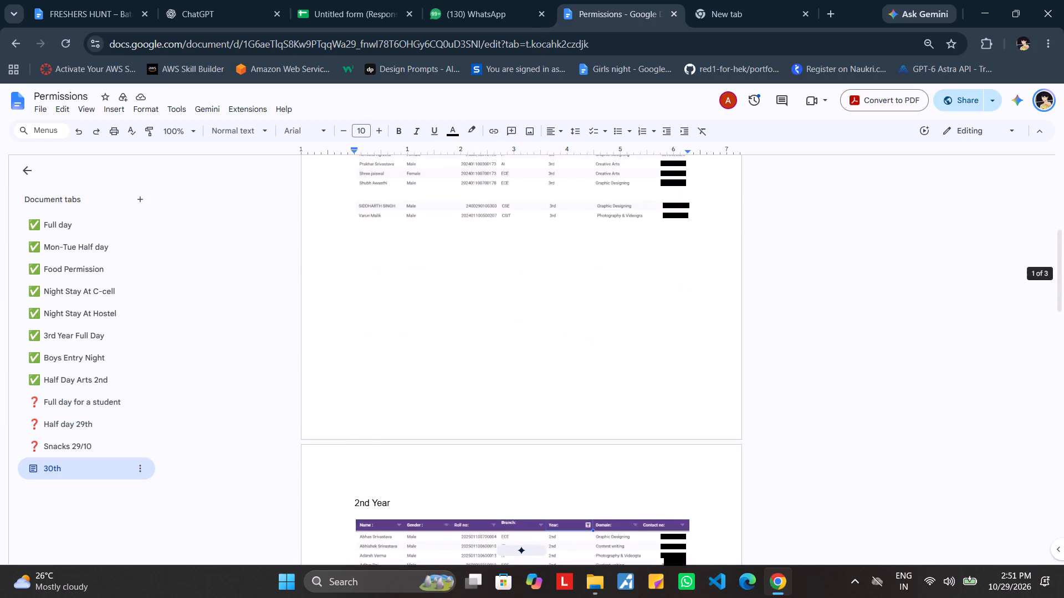
pyautogui.scroll(4, 699, 329)
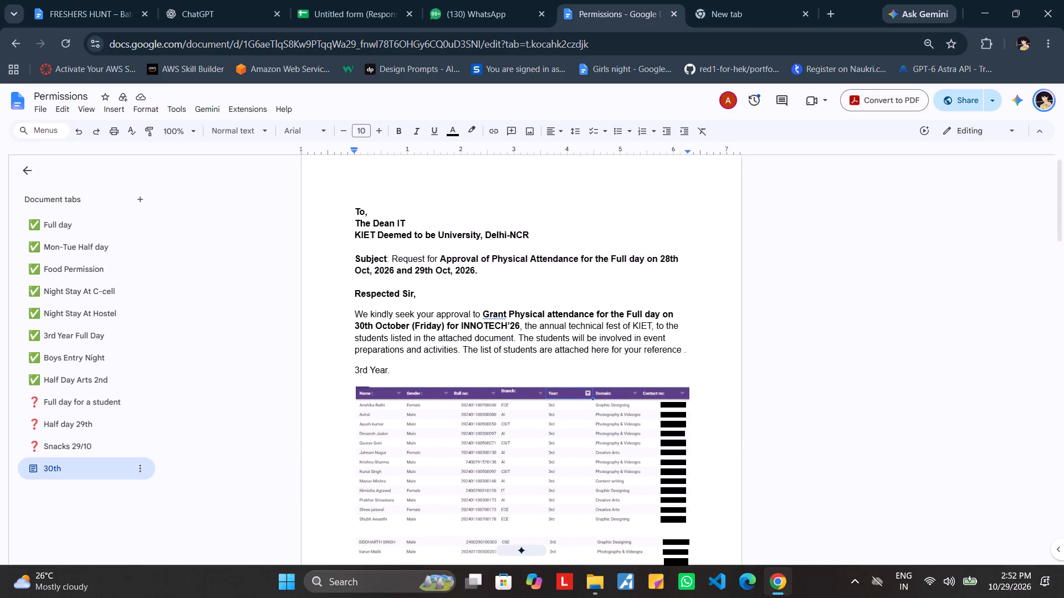
pyautogui.scroll(1, 699, 329)
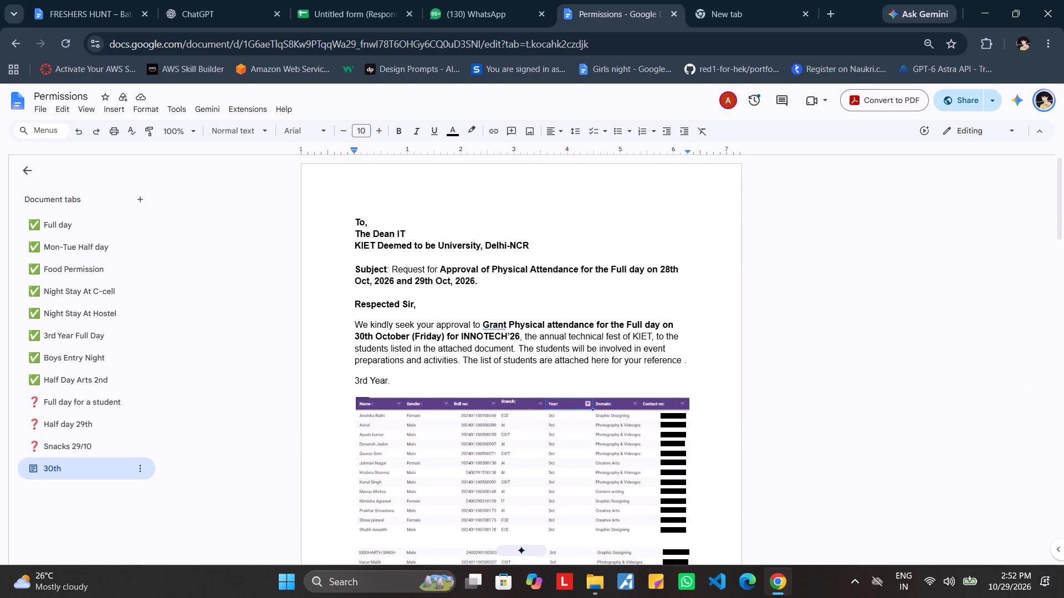
pyautogui.scroll(-3, 416, 394)
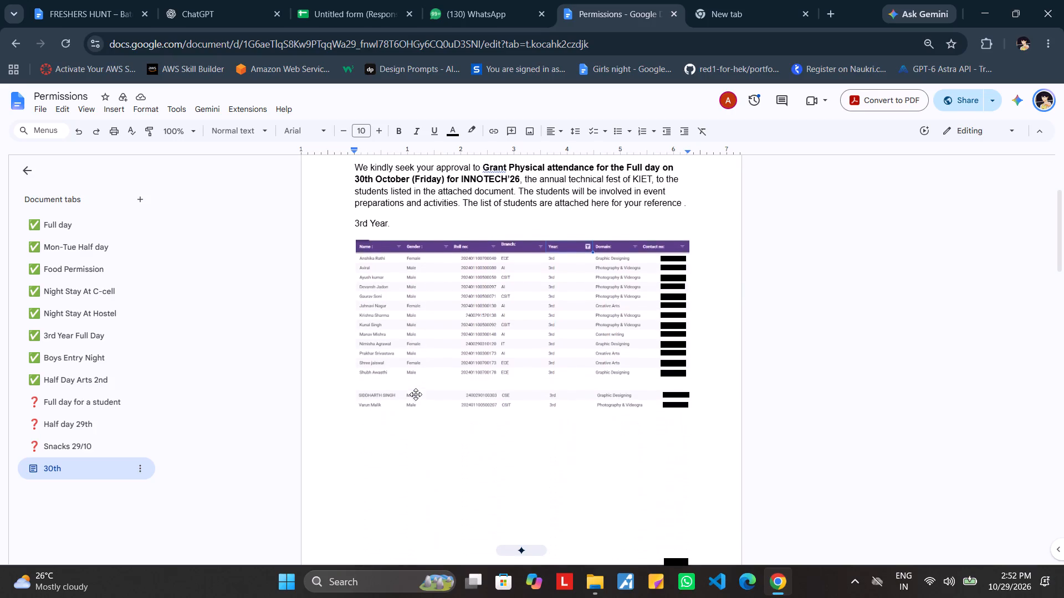
pyautogui.scroll(5, 416, 394)
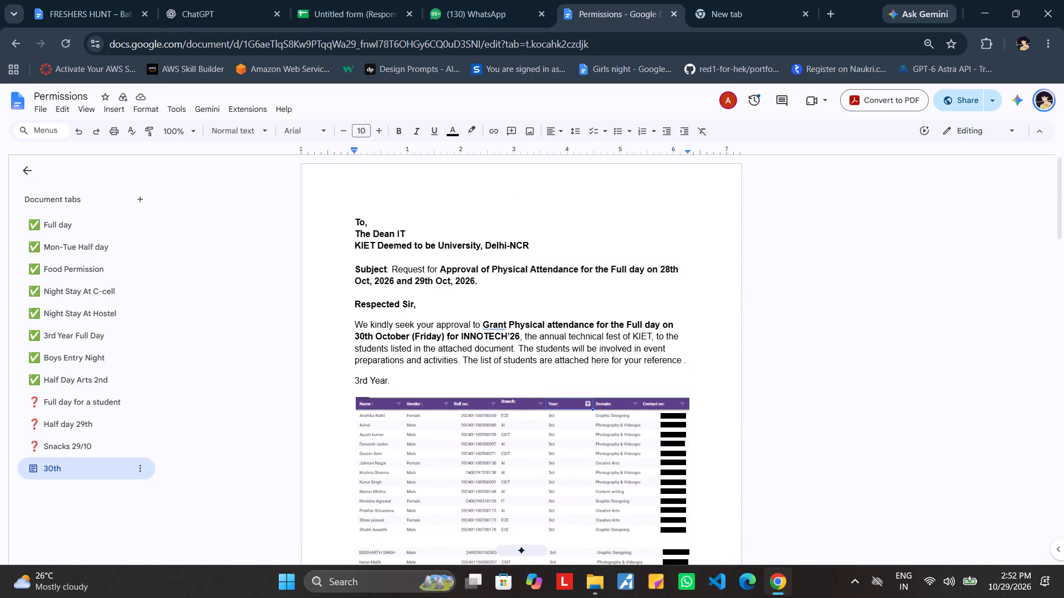
# Correct "Grant" to lowercase "grant" in the first sentence of the 30th letter.
pyautogui.click(493, 321)
pyautogui.click(503, 308)
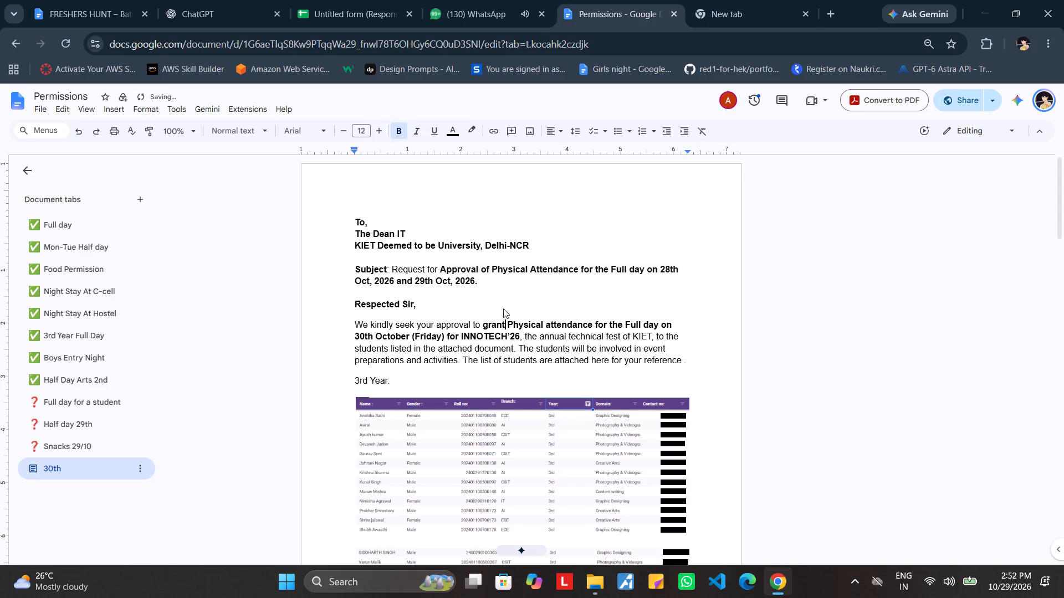
# Review the whole 30th letter, examining the year labels, student list images, page gaps and signature block.
pyautogui.scroll(-2, 415, 449)
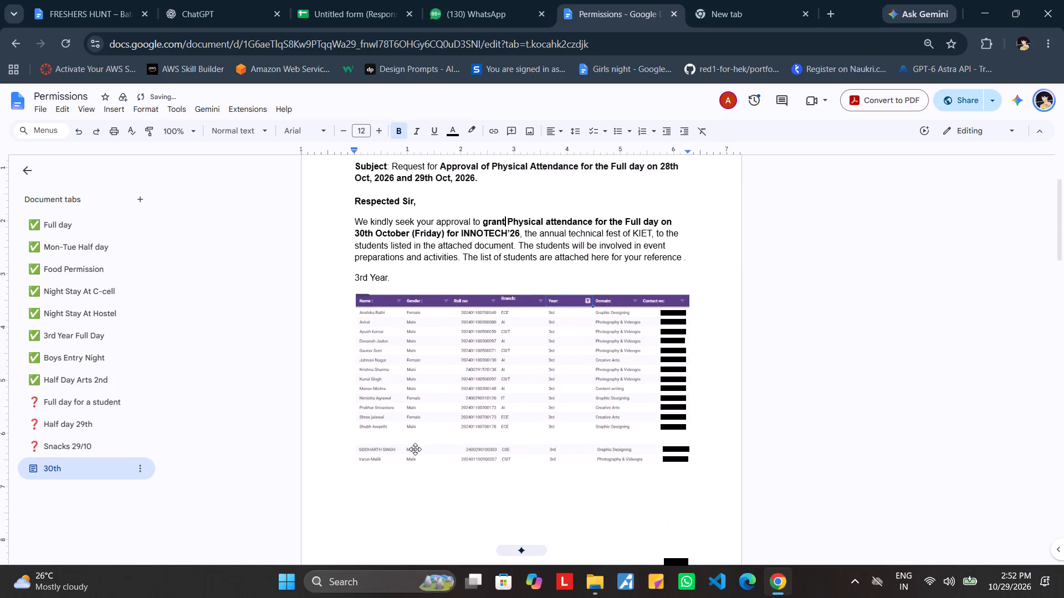
pyautogui.scroll(-4, 415, 449)
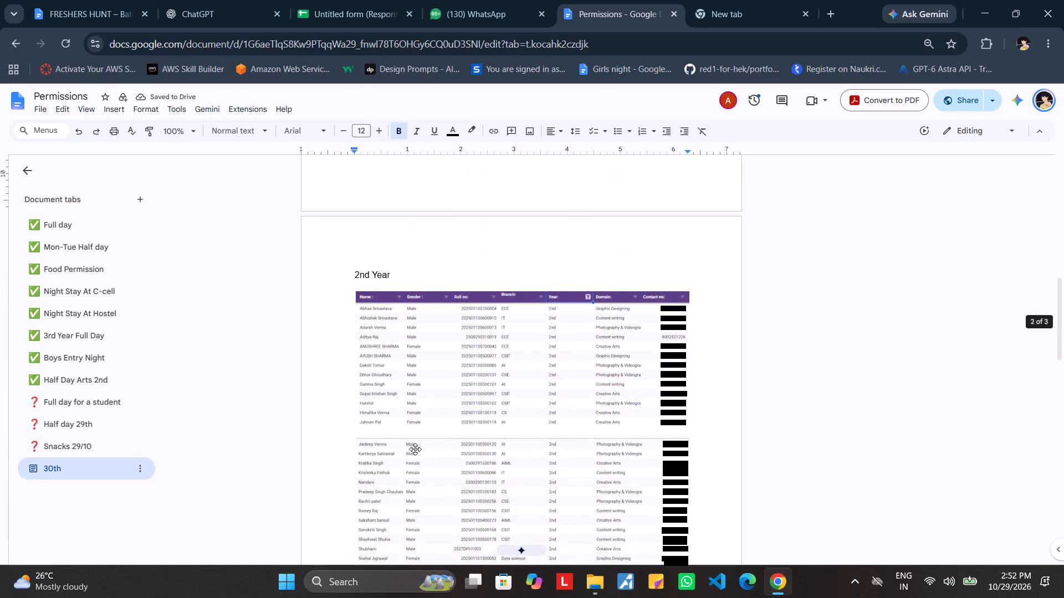
pyautogui.scroll(-6, 415, 449)
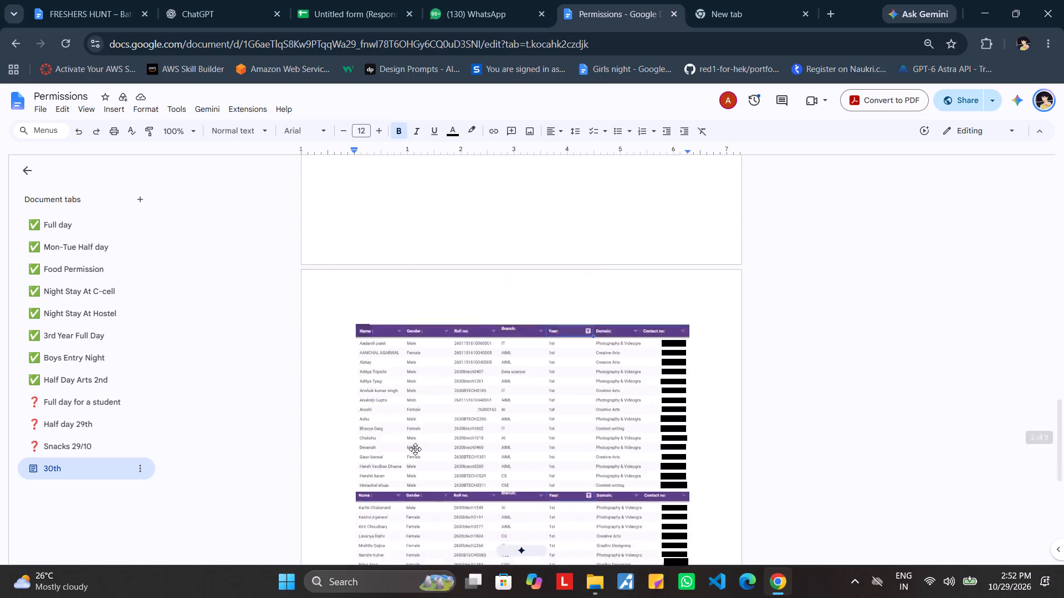
pyautogui.scroll(-1, 415, 449)
pyautogui.scroll(2, 415, 449)
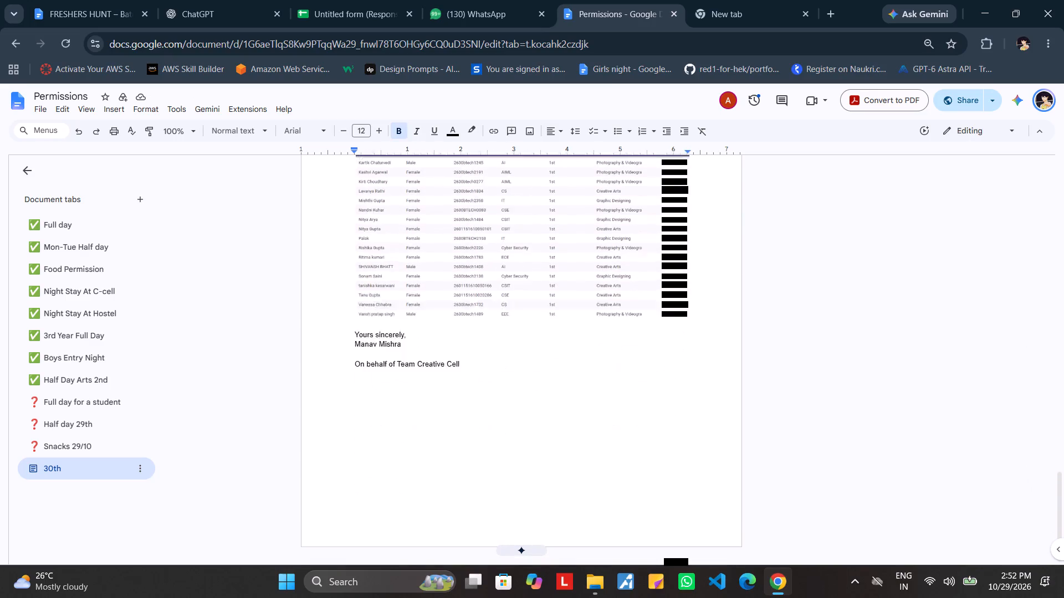
pyautogui.scroll(1, 415, 449)
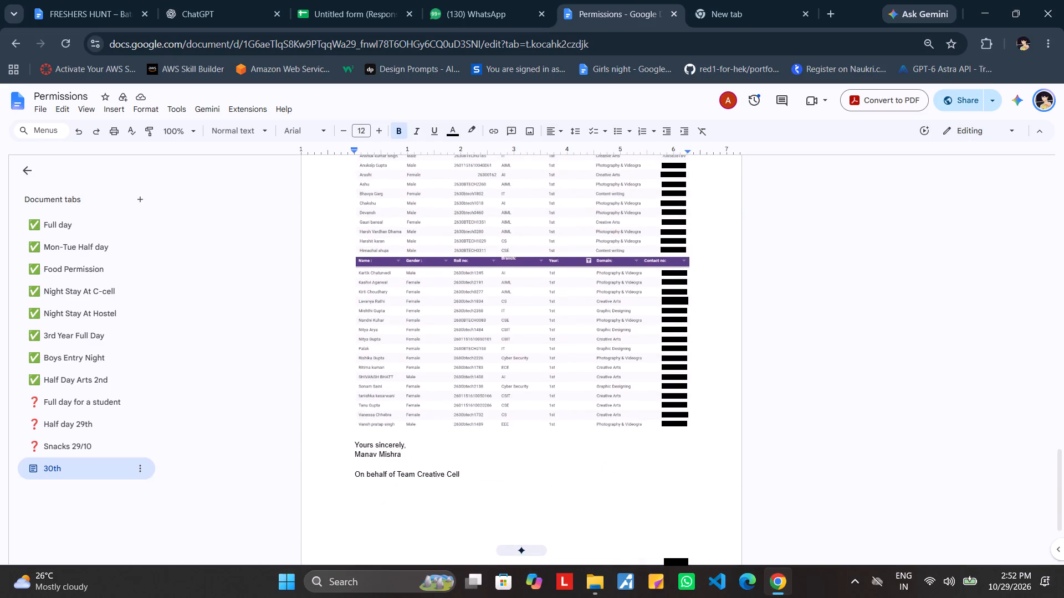
pyautogui.scroll(3, 415, 449)
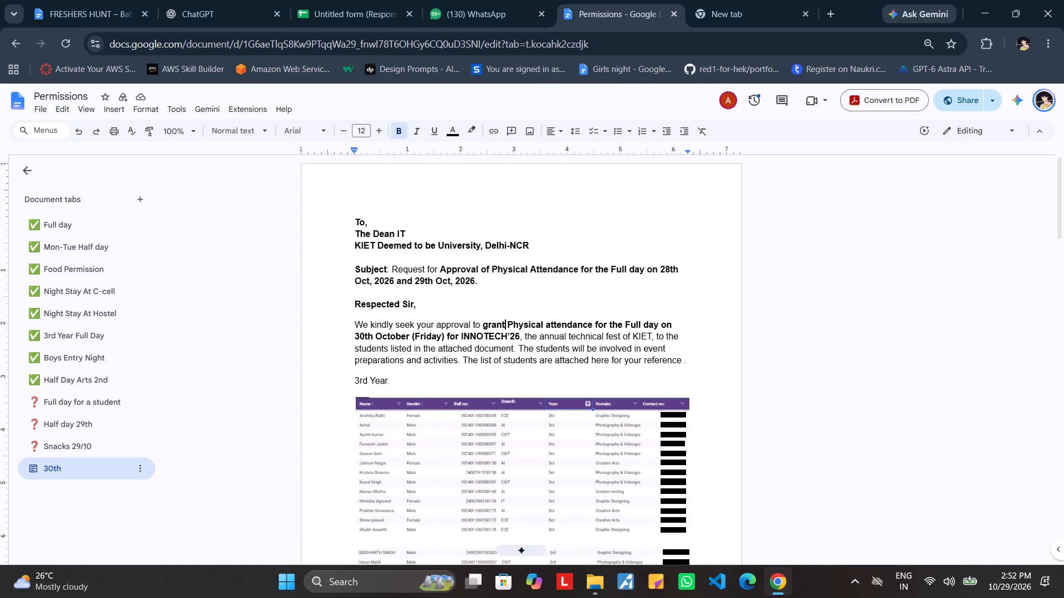
pyautogui.scroll(-2, 437, 427)
pyautogui.scroll(-1, 409, 331)
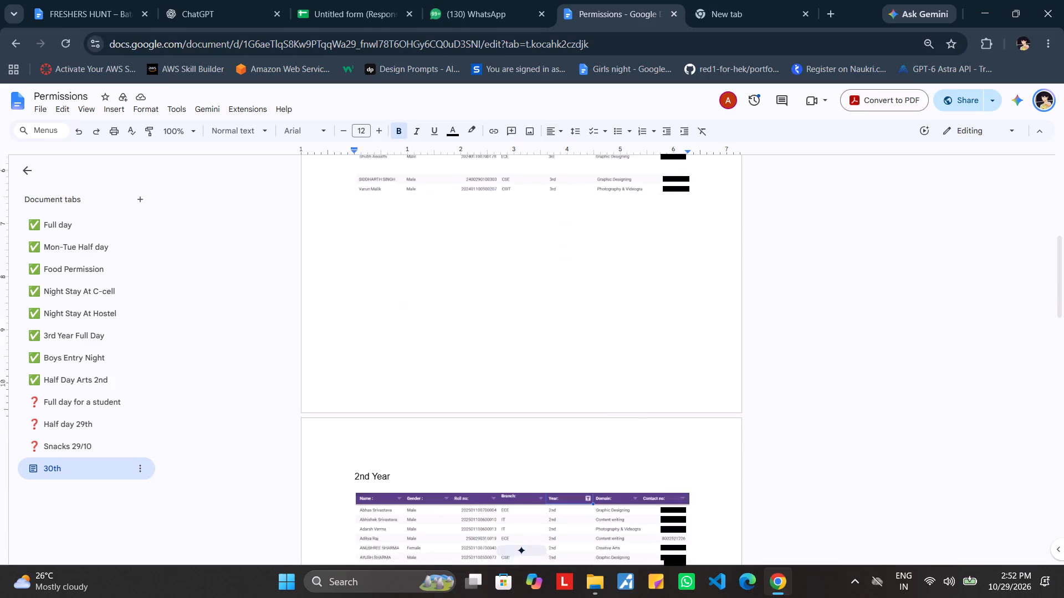
pyautogui.scroll(-1, 409, 331)
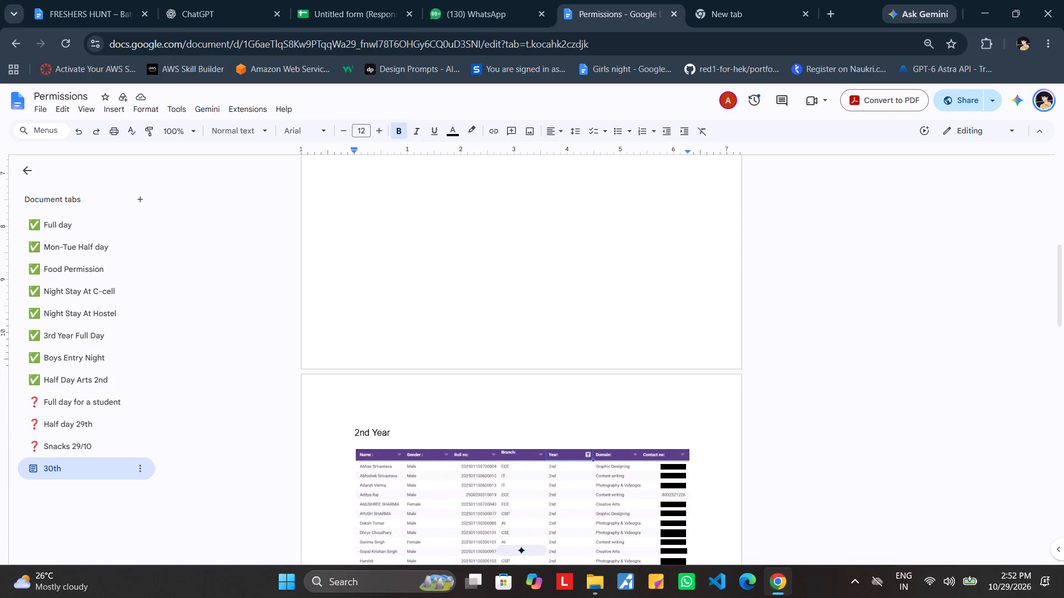
pyautogui.scroll(6, 464, 364)
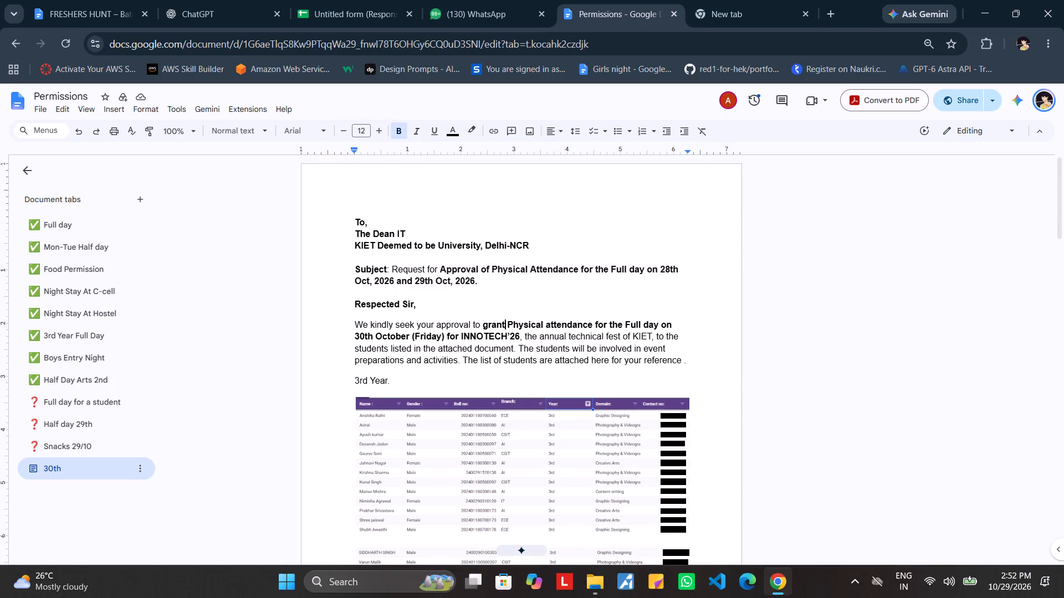
# Delete the "3rd Year." label above the first student list image.
pyautogui.moveTo(404, 378); pyautogui.dragTo(348, 385)
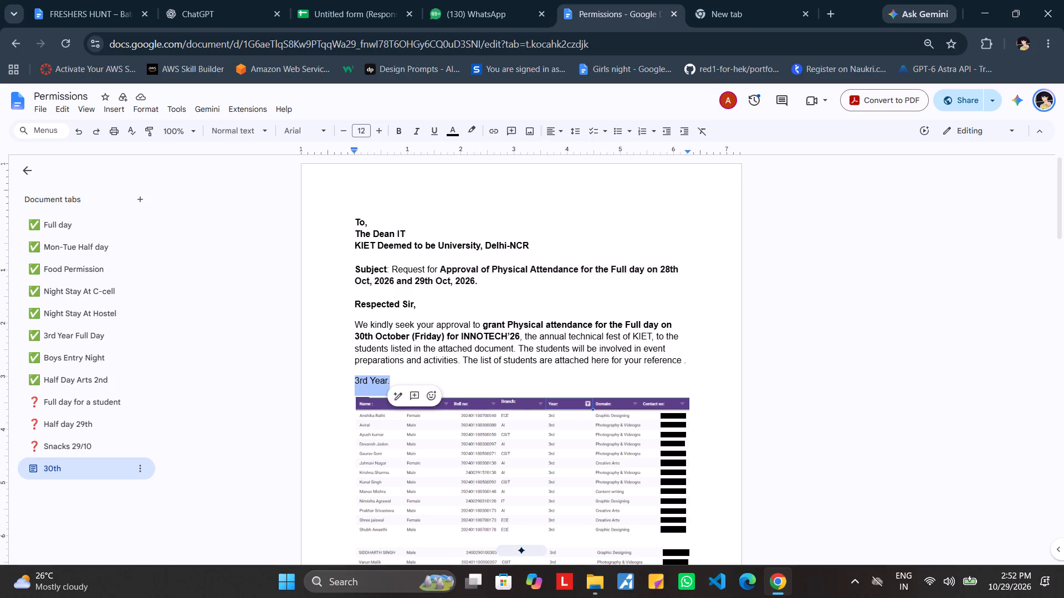
pyautogui.press('BackSpace')
# Delete the "2nd Year" label and the empty lines above it, so the 2nd-year list directly follows the 3rd-year list.
pyautogui.scroll(-4, 348, 385)
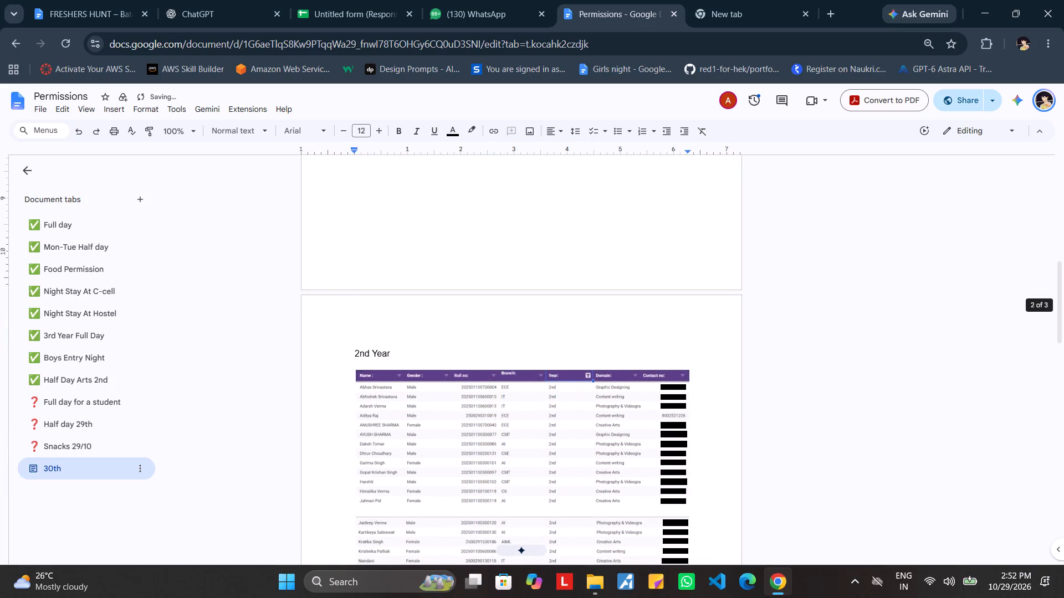
pyautogui.moveTo(393, 353); pyautogui.dragTo(351, 353)
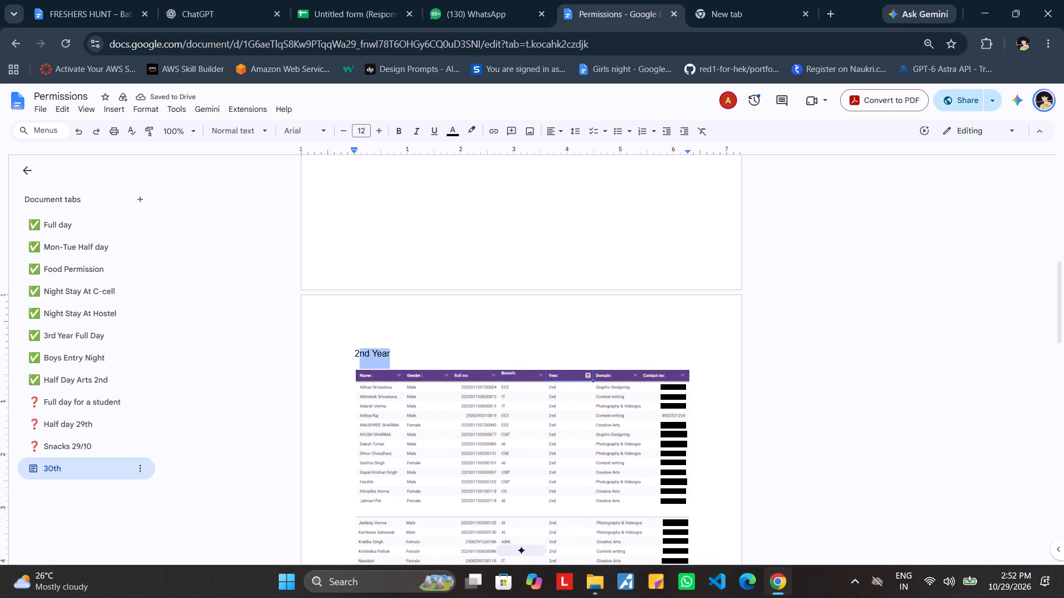
pyautogui.press('BackSpace')
pyautogui.press('BackSpace')
pyautogui.press('BackSpace')
pyautogui.press('BackSpace')
pyautogui.press('BackSpace')
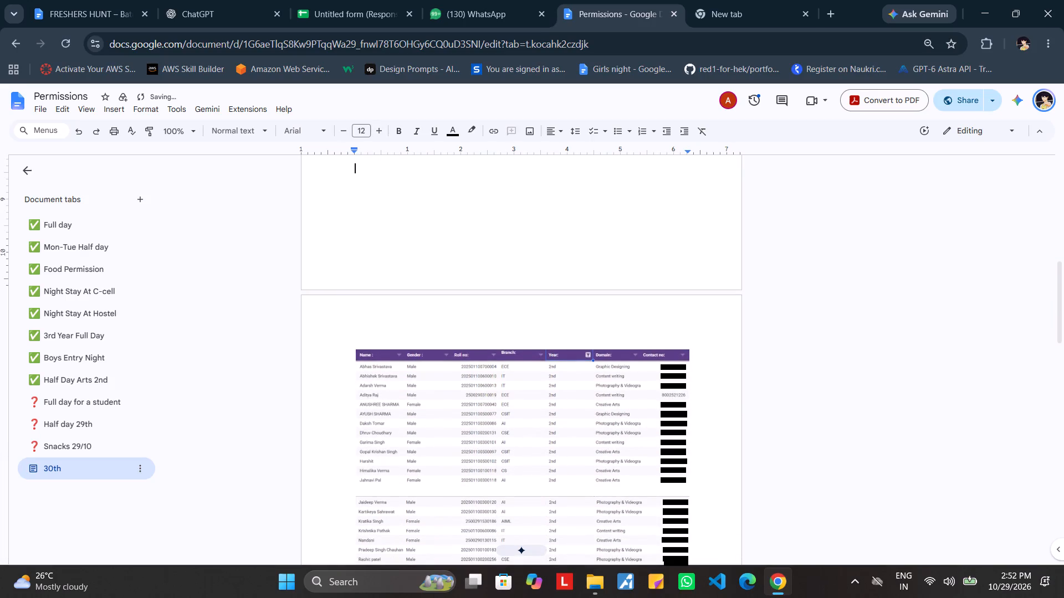
pyautogui.press('BackSpace')
pyautogui.press('BackSpace')
pyautogui.press('BackSpace')
pyautogui.press('BackSpace')
pyautogui.press('BackSpace')
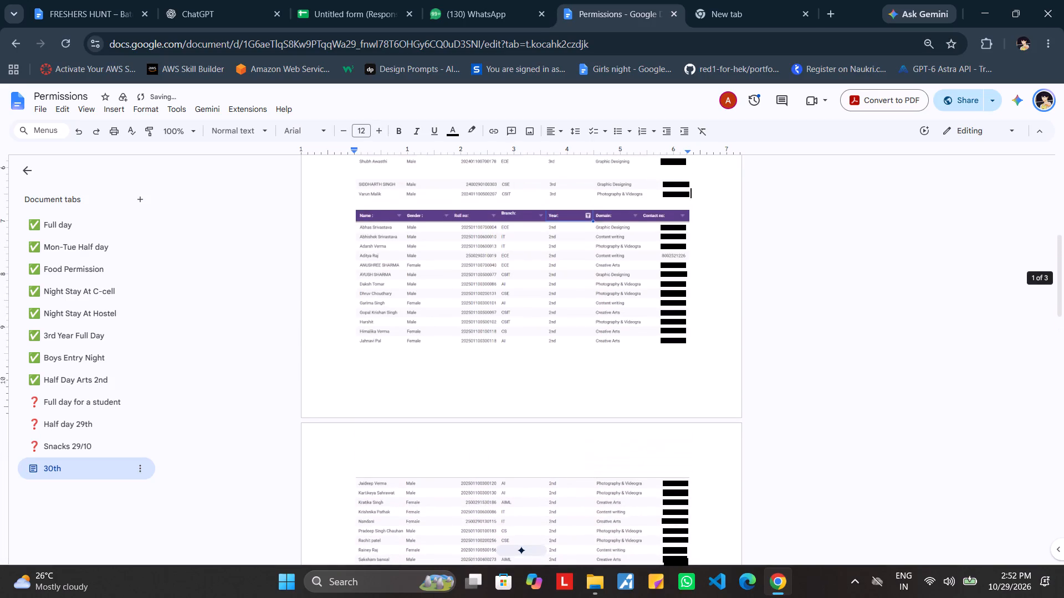
# Delete the "1st year" label between the 2nd-year and 1st-year list images and check the remaining pages.
pyautogui.scroll(1, 351, 353)
pyautogui.scroll(-2, 351, 353)
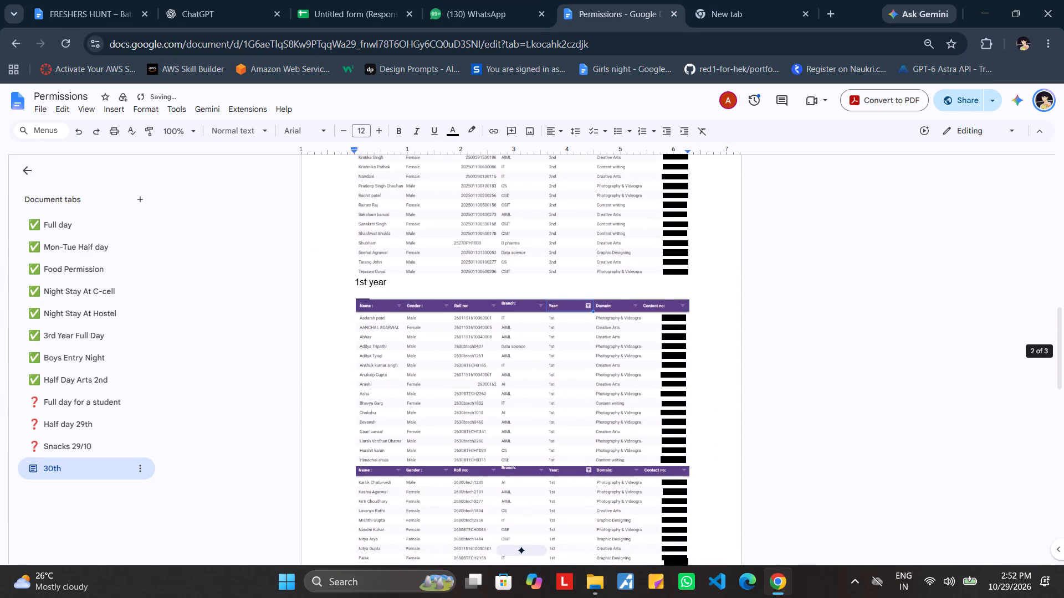
pyautogui.moveTo(394, 283); pyautogui.dragTo(356, 280)
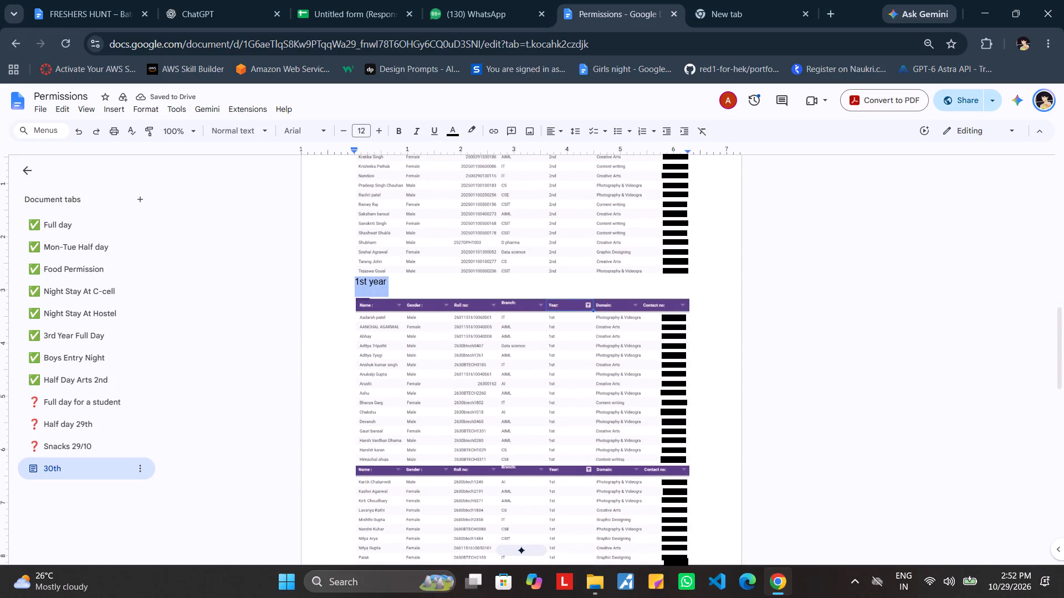
pyautogui.moveTo(356, 280); pyautogui.dragTo(352, 279)
pyautogui.press('BackSpace')
pyautogui.scroll(-3, 352, 279)
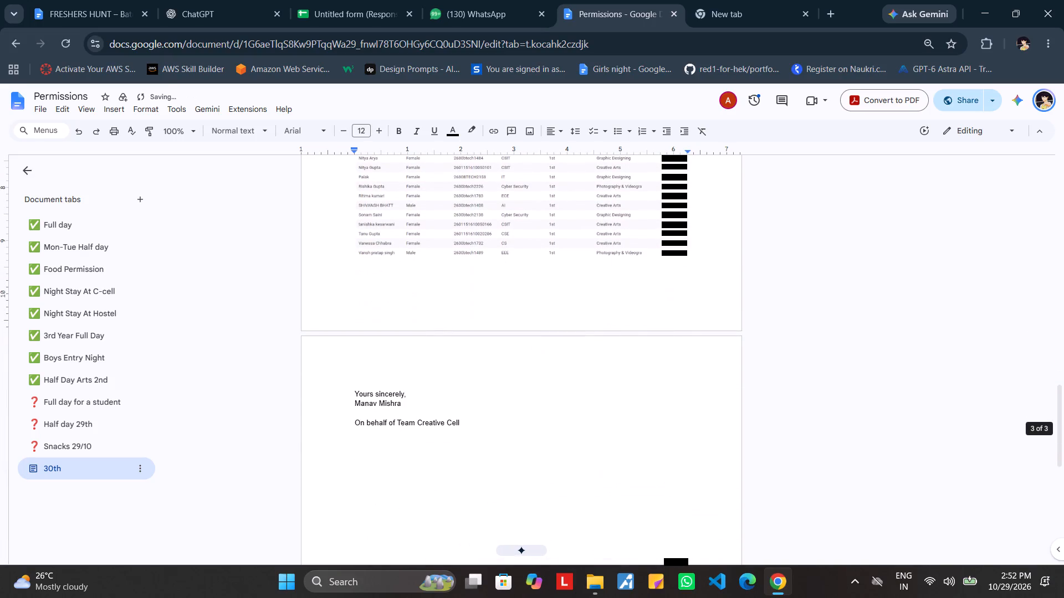
pyautogui.scroll(-1, 352, 279)
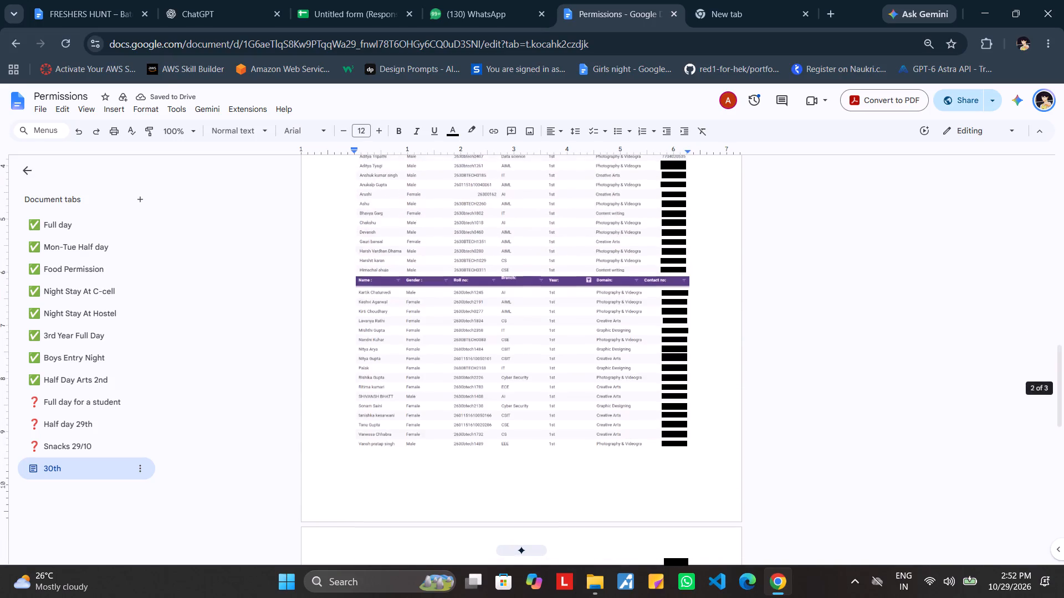
pyautogui.scroll(-1, 352, 279)
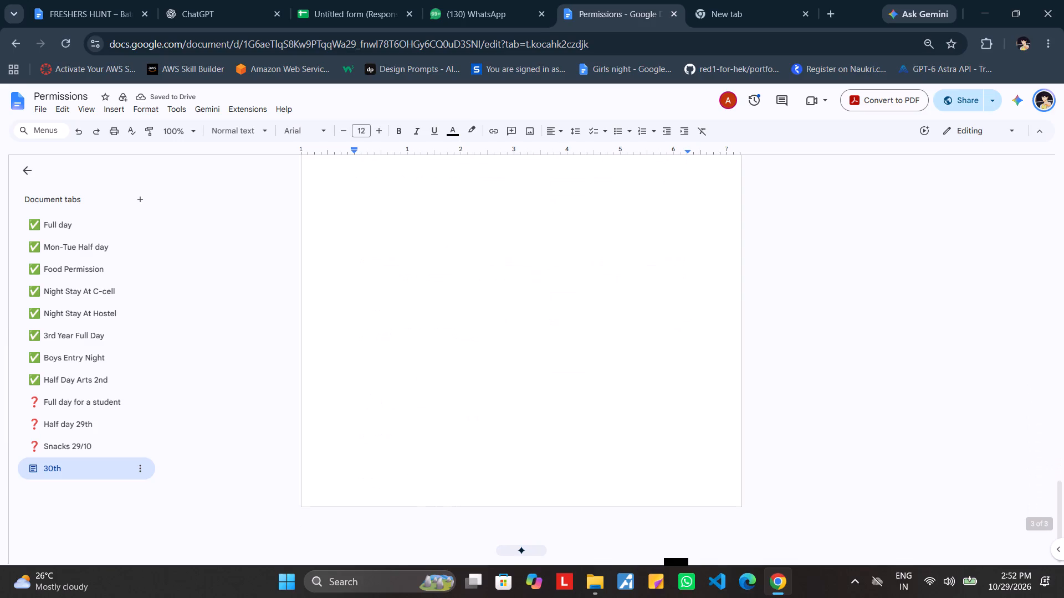
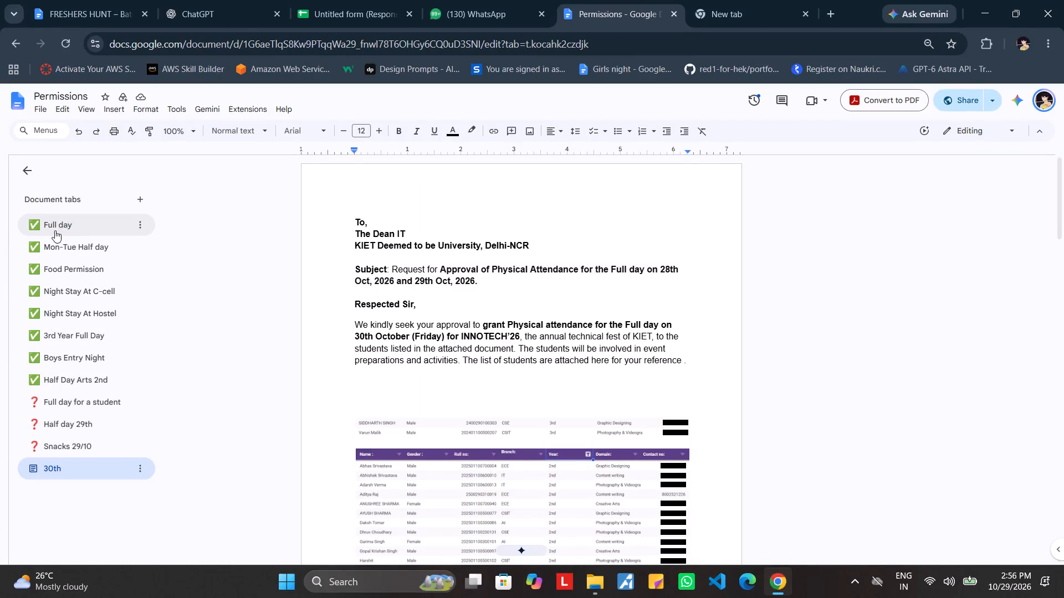
# In the Night Stay At C-cell letter, change the subject line's date to 29th Oct, 2026.
pyautogui.click(86, 288)
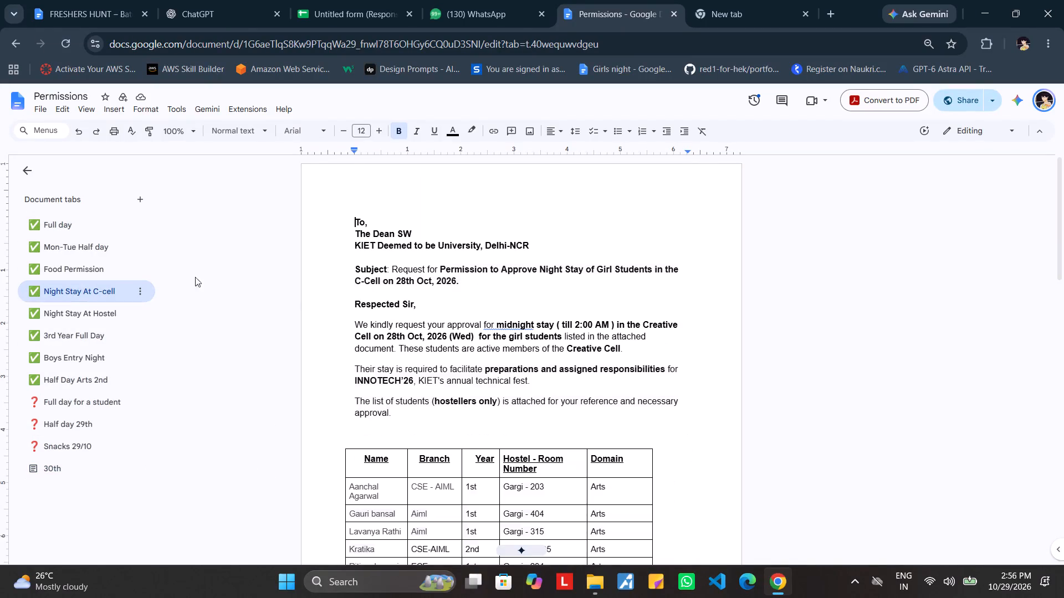
pyautogui.scroll(-5, 313, 365)
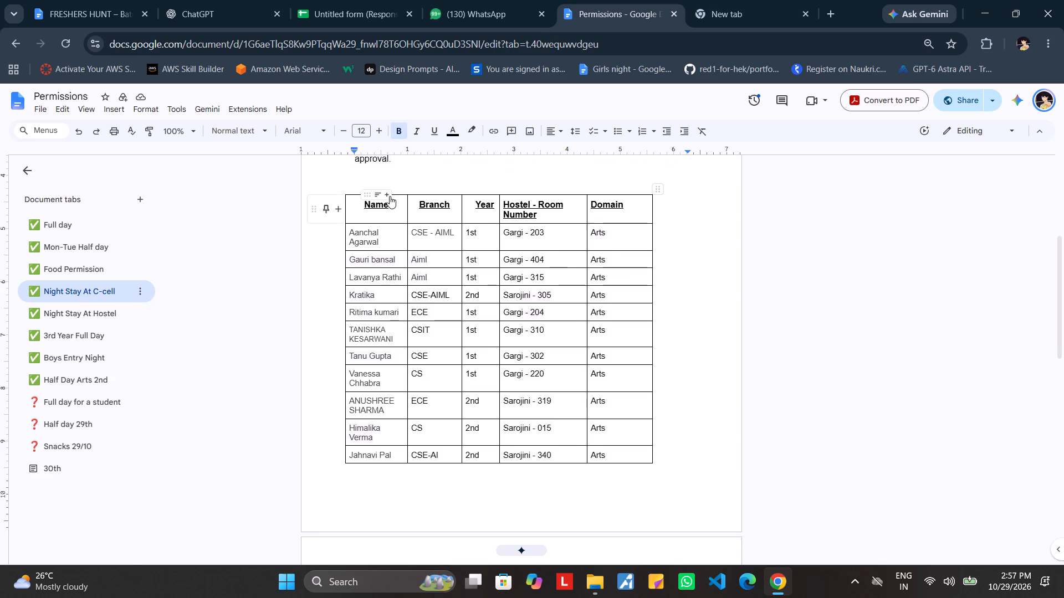
pyautogui.scroll(-5, 390, 196)
pyautogui.scroll(1, 390, 196)
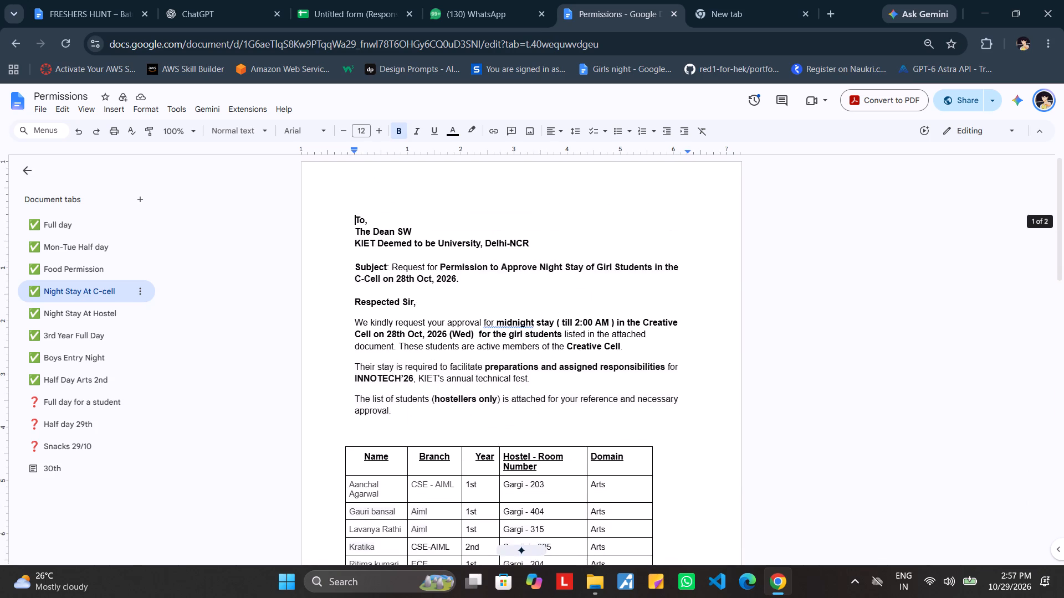
pyautogui.scroll(1, 390, 196)
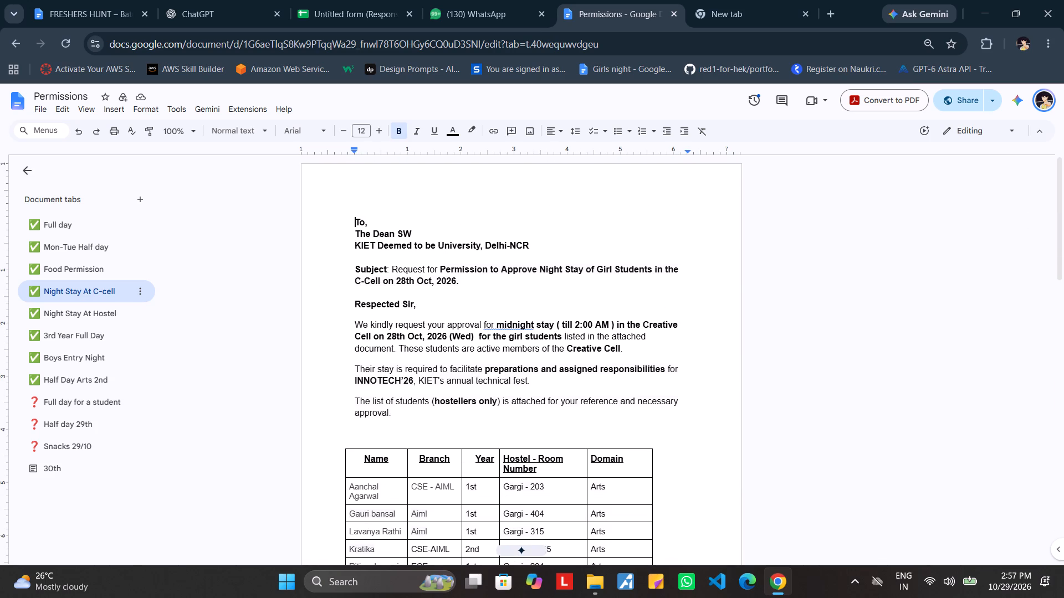
pyautogui.click(402, 280)
pyautogui.press('Right')
pyautogui.press('BackSpace')
pyautogui.press('9')
# Change the midnight-stay date in the letter's first body paragraph to 29th Oct, 2026.
pyautogui.click(398, 336)
pyautogui.press('BackSpace')
pyautogui.press('9')
pyautogui.press('BackSpace')
pyautogui.press('BackSpace')
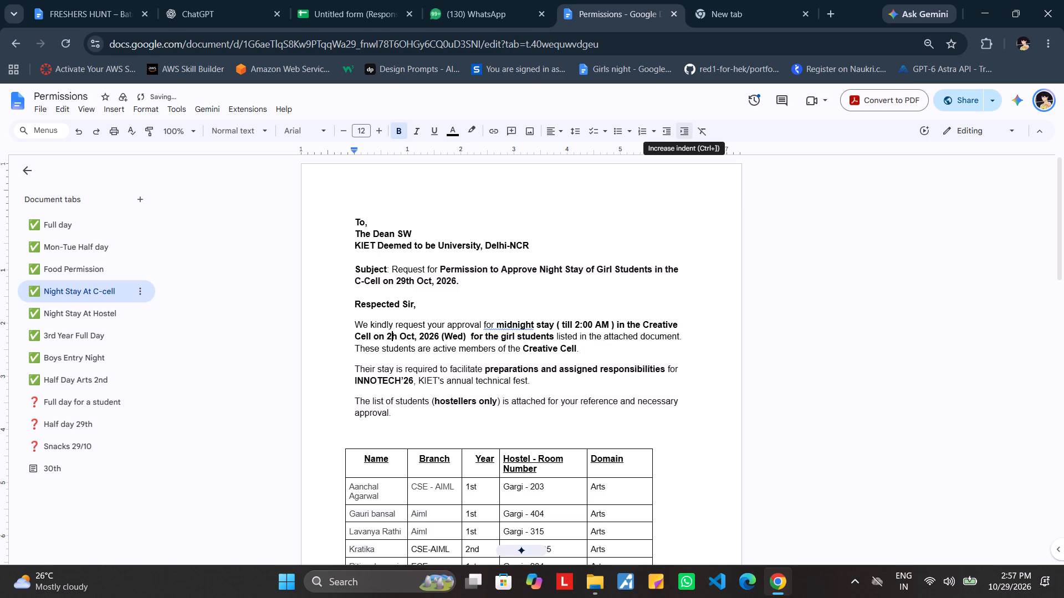
pyautogui.write('9t')
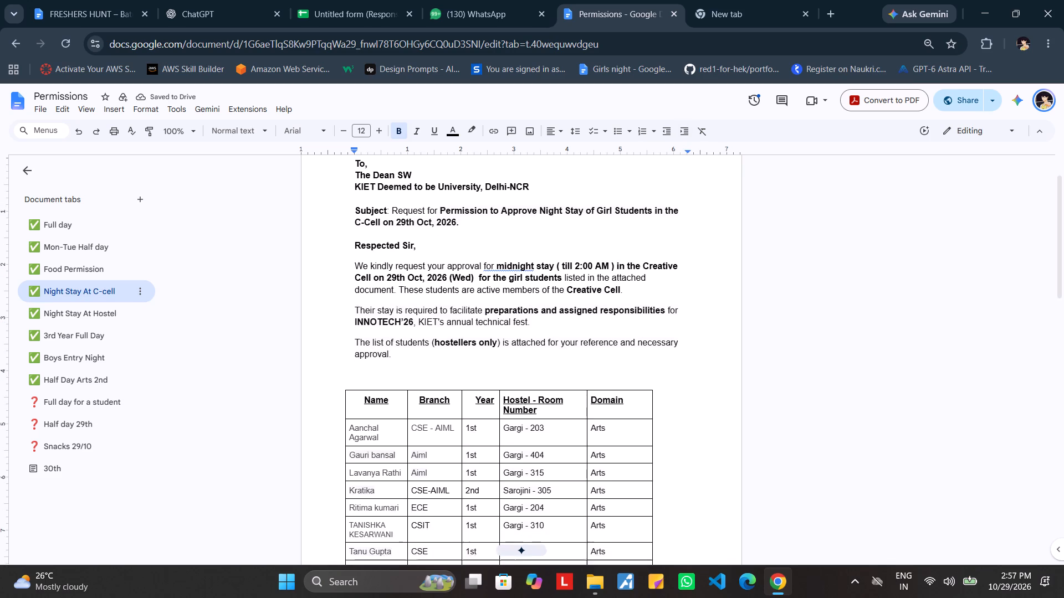
# Add a row at the end of the girl students' table and enter the additional student's name.
pyautogui.scroll(-5, 595, 384)
pyautogui.scroll(1, 595, 384)
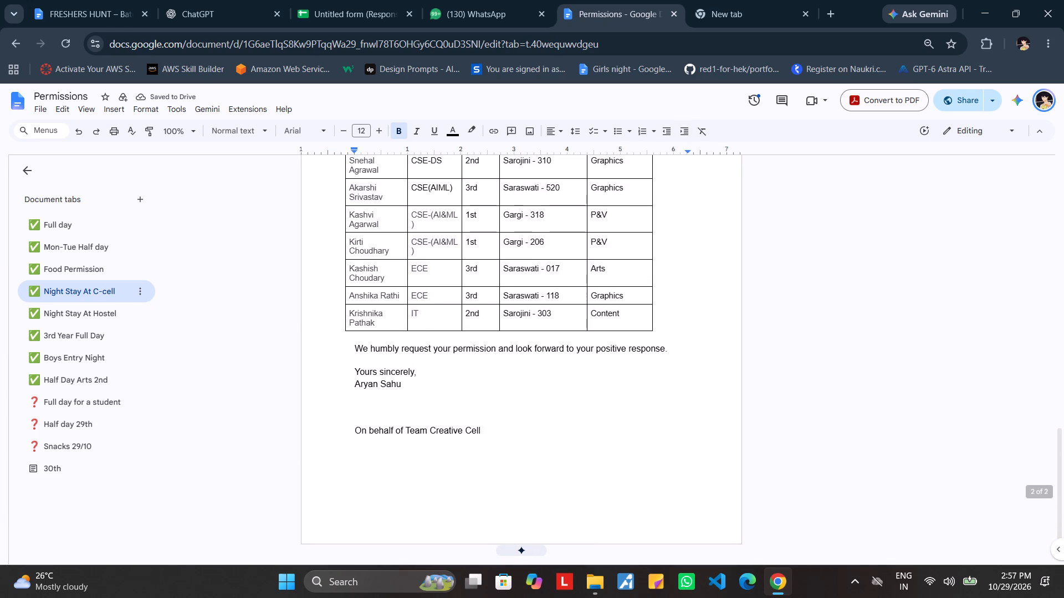
pyautogui.click(340, 318)
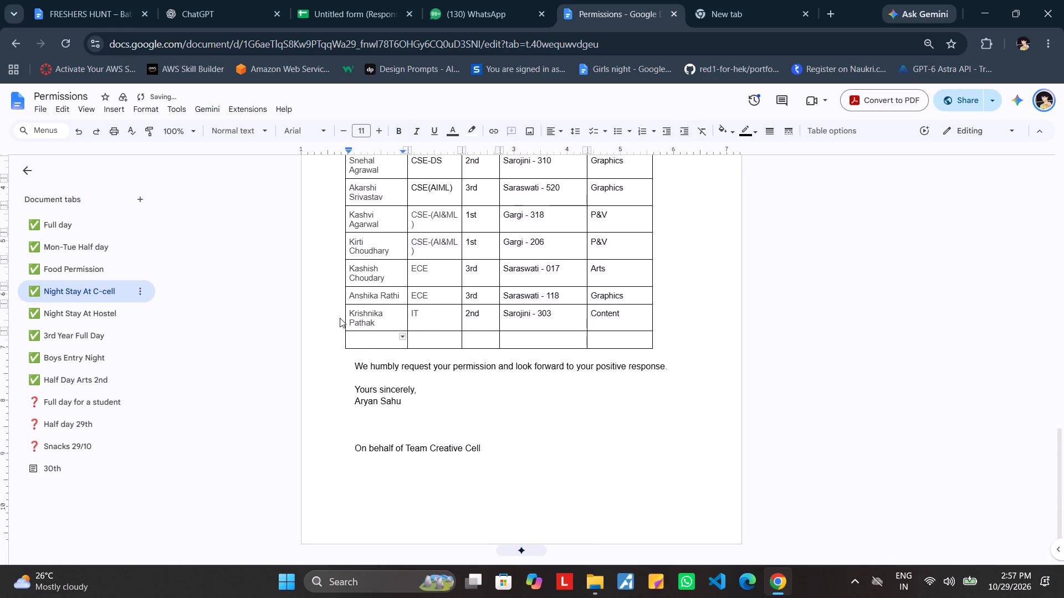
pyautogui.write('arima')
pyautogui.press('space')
# Fill in the new student's branch as CSE(AI) and year as 2nd.
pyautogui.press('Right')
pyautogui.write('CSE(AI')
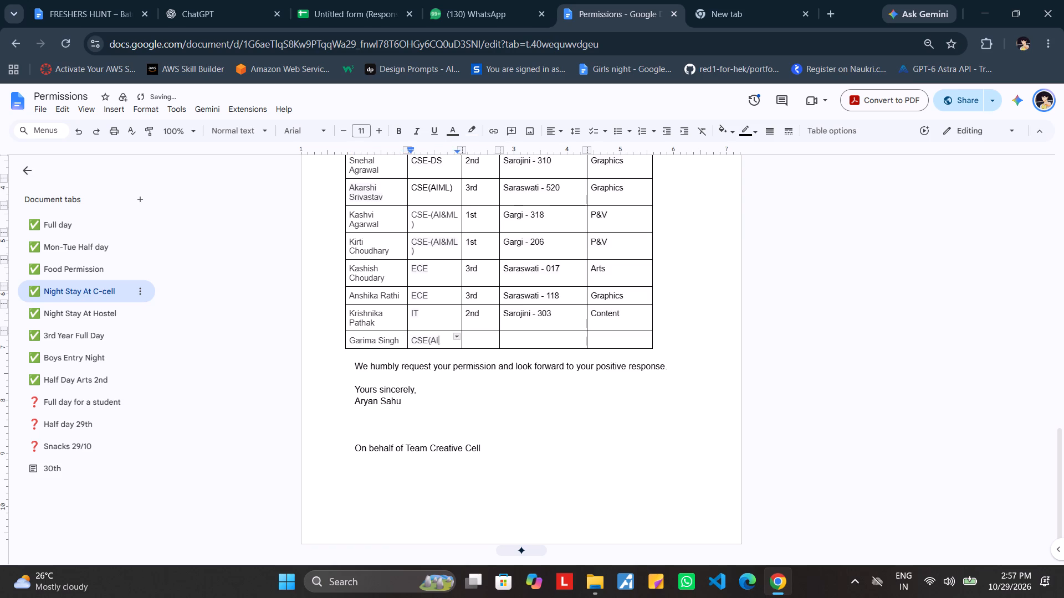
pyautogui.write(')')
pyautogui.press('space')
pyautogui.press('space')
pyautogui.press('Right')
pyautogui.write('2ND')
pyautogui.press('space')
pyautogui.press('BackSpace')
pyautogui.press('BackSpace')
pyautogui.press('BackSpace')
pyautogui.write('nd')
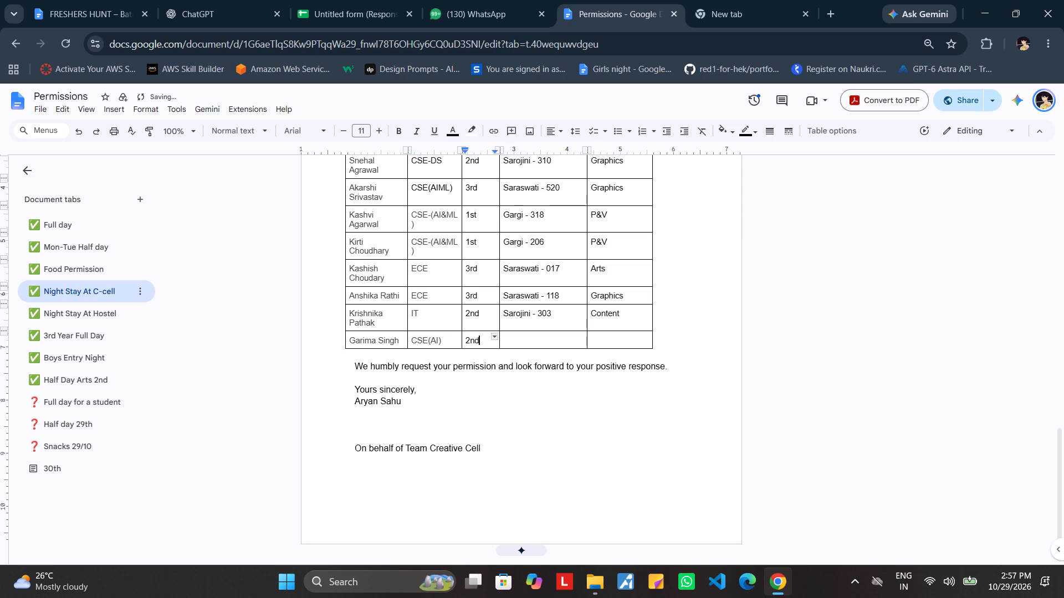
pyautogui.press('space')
# Complete the new student's row with her hostel and room number and the domain Content.
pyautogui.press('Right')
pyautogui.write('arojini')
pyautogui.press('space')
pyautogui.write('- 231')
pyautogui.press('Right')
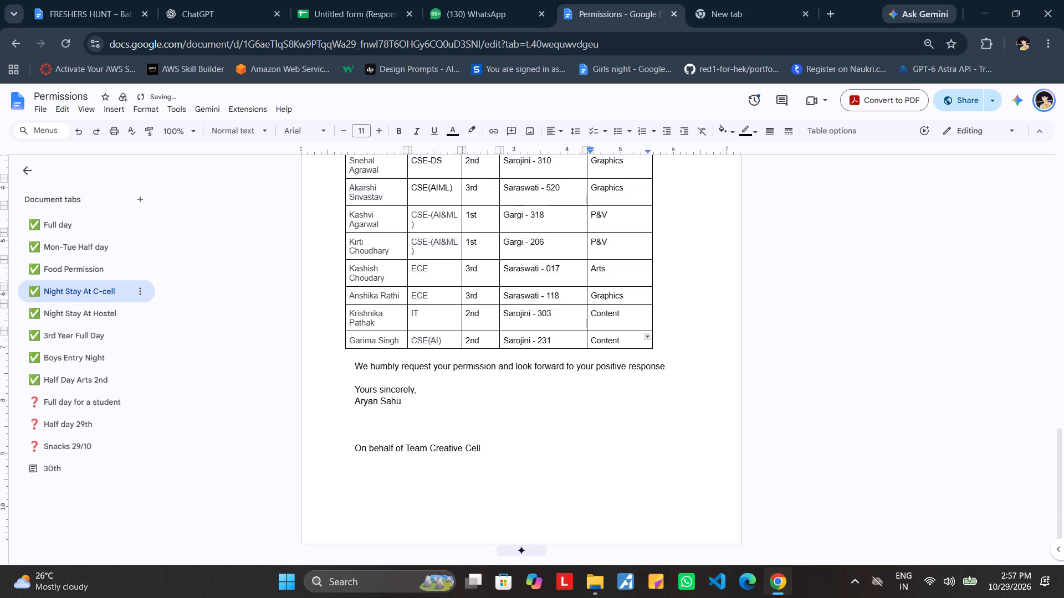
# Review the girl students' table across both pages of the C-cell night stay letter.
pyautogui.scroll(3, 539, 282)
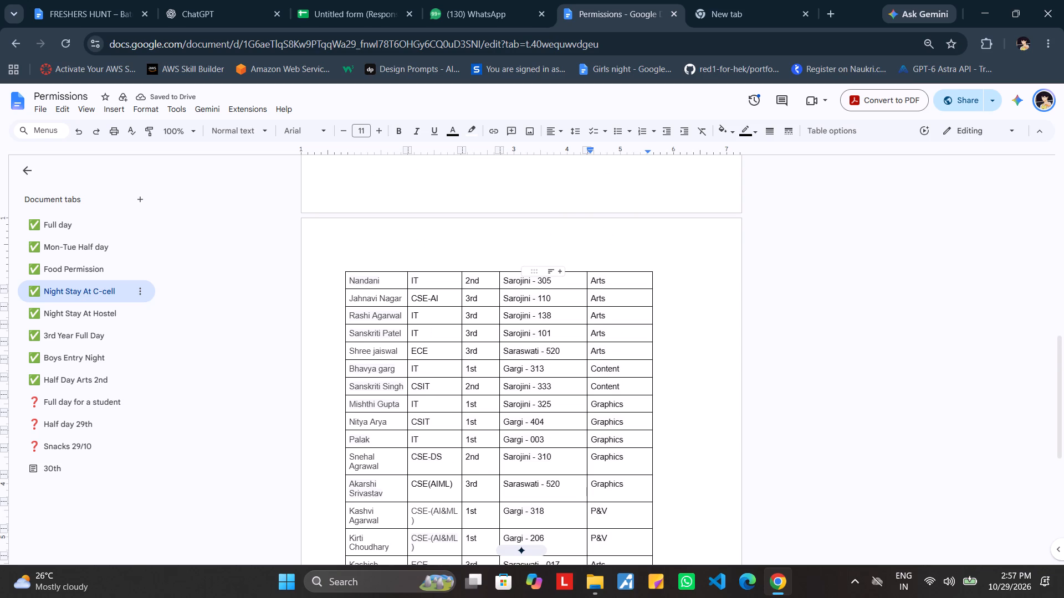
pyautogui.scroll(4, 539, 282)
pyautogui.scroll(-2, 539, 282)
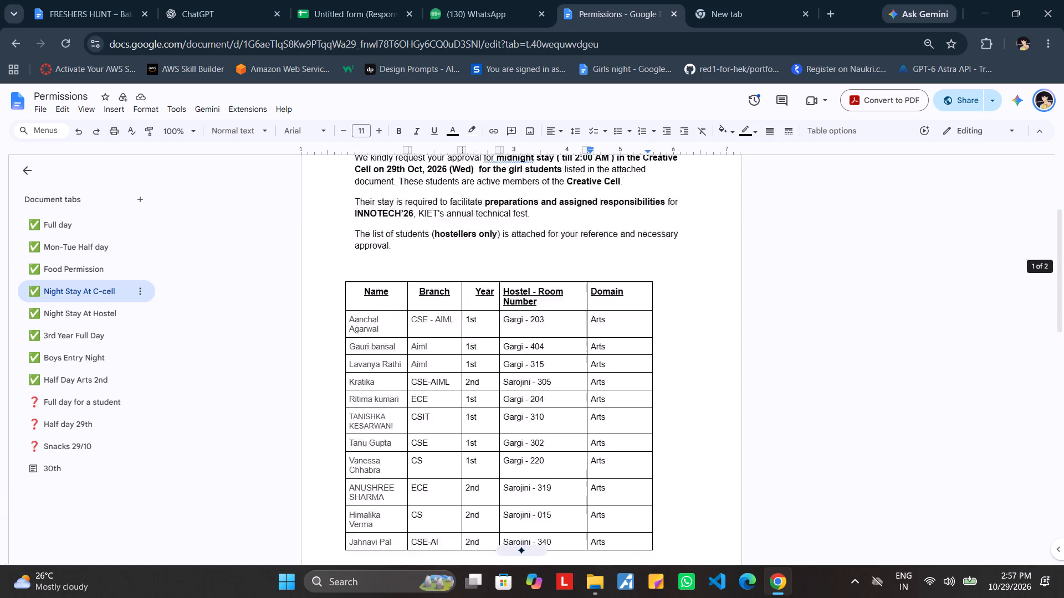
pyautogui.scroll(-3, 539, 282)
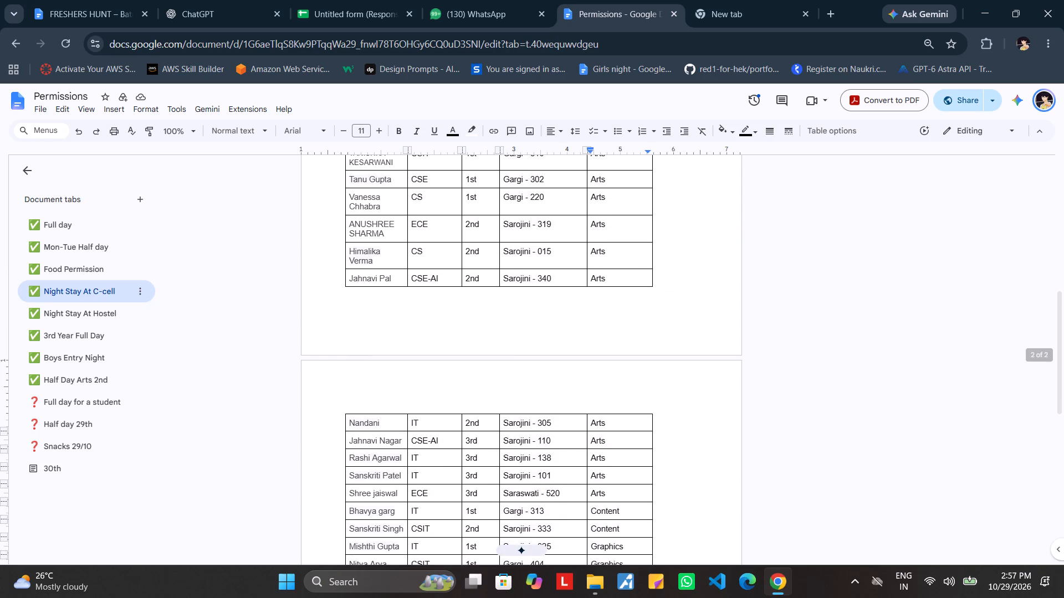